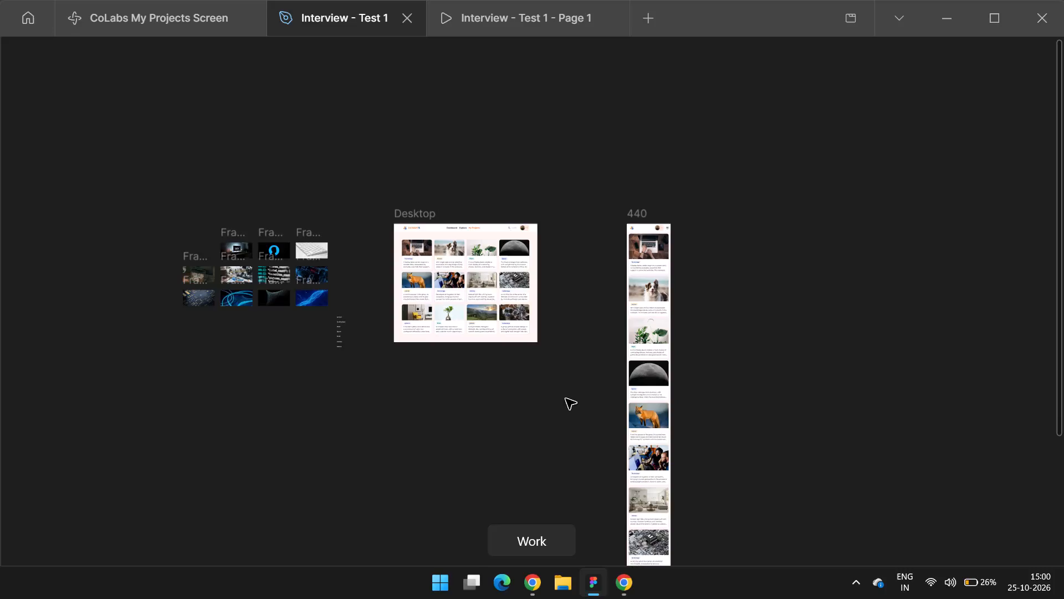
Move the 440 frame closer to the Desktop frame, keeping it beside it.
scroll(566, 399, "left", 1)
scroll(566, 399, "down", 1)
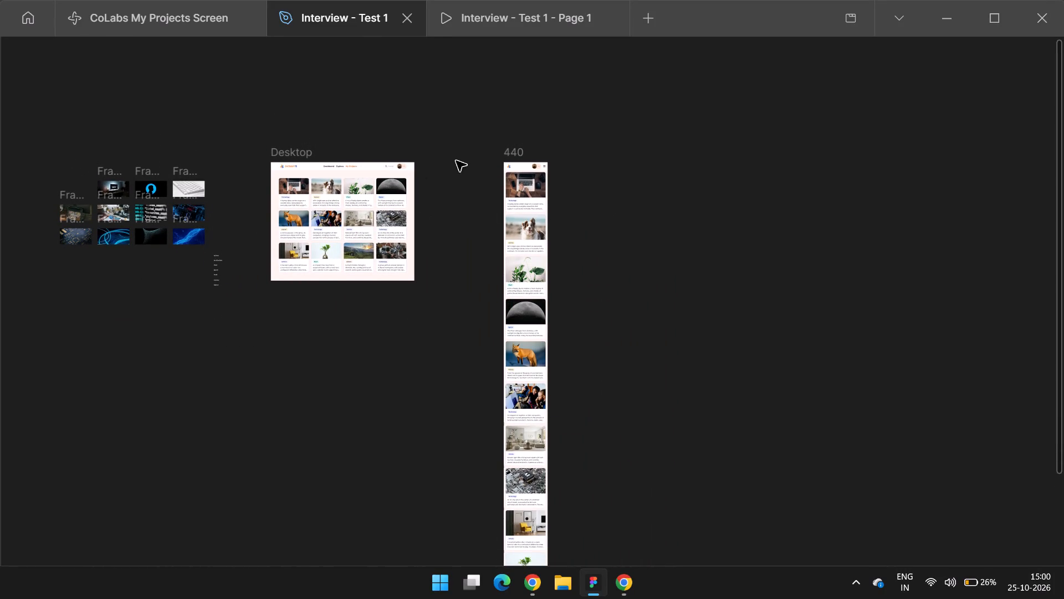
scroll(416, 173, "up", 4, "ctrl")
left_click_drag(640, 131, 515, 131)
scroll(515, 131, "down", 3, "ctrl")
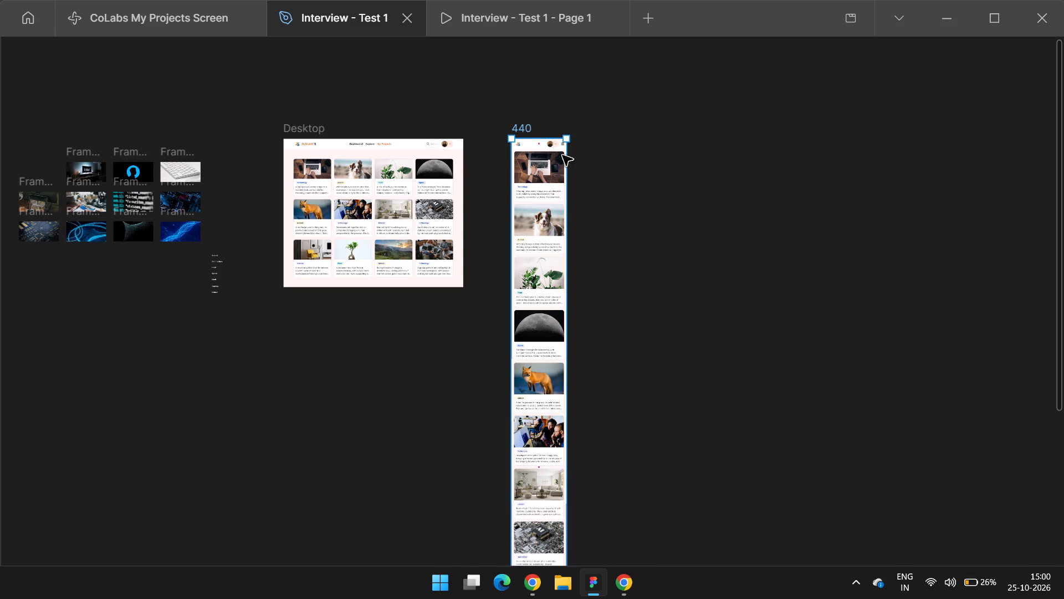
Run the Breakpoints plugin without paying for banner removal and create a blank layout.
left_click(676, 228)
key("ctrl+slash")
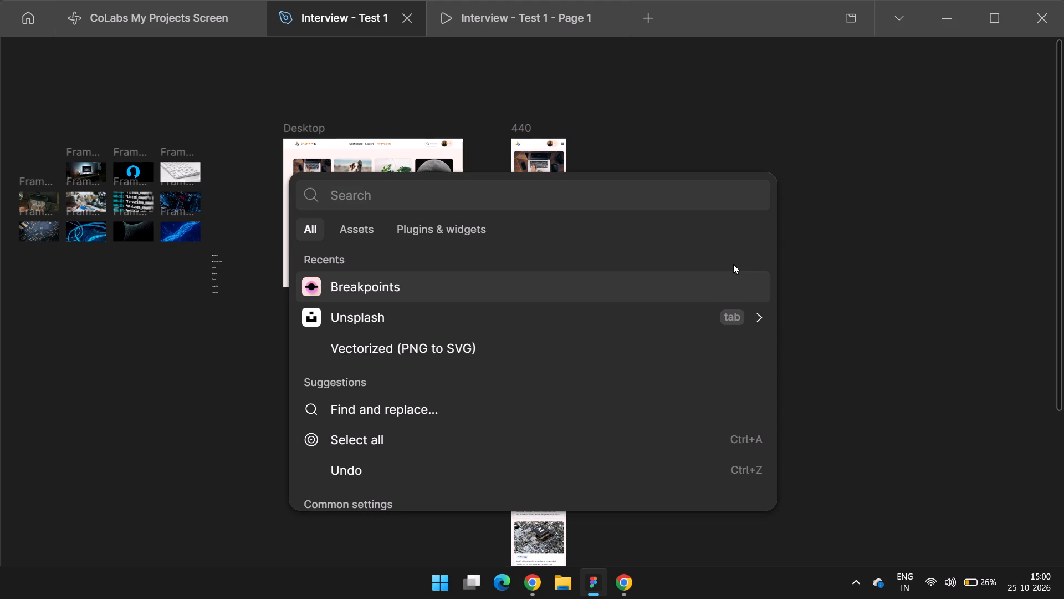
key("Return")
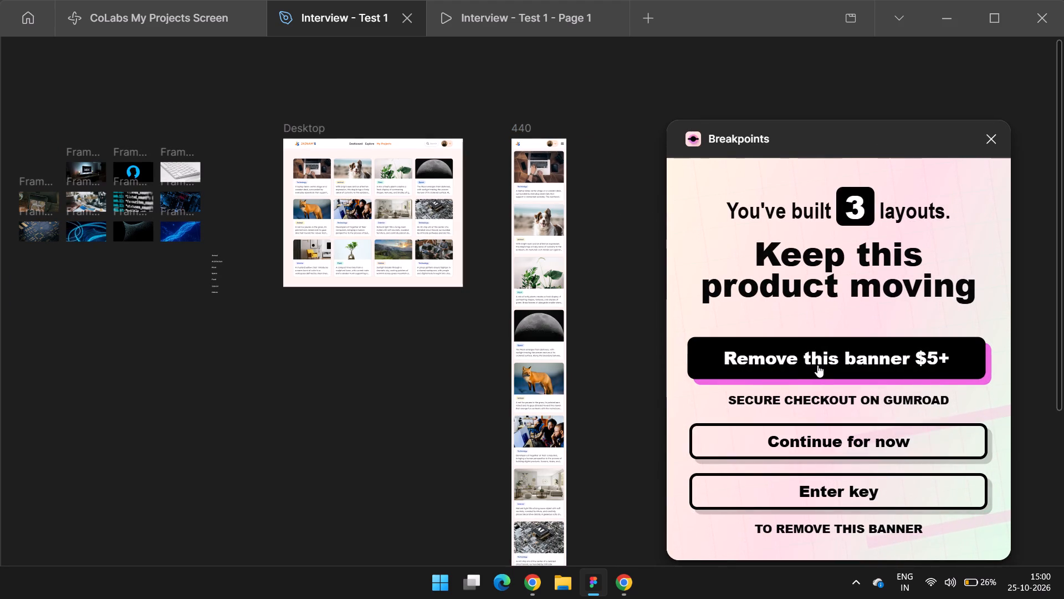
left_click(869, 448)
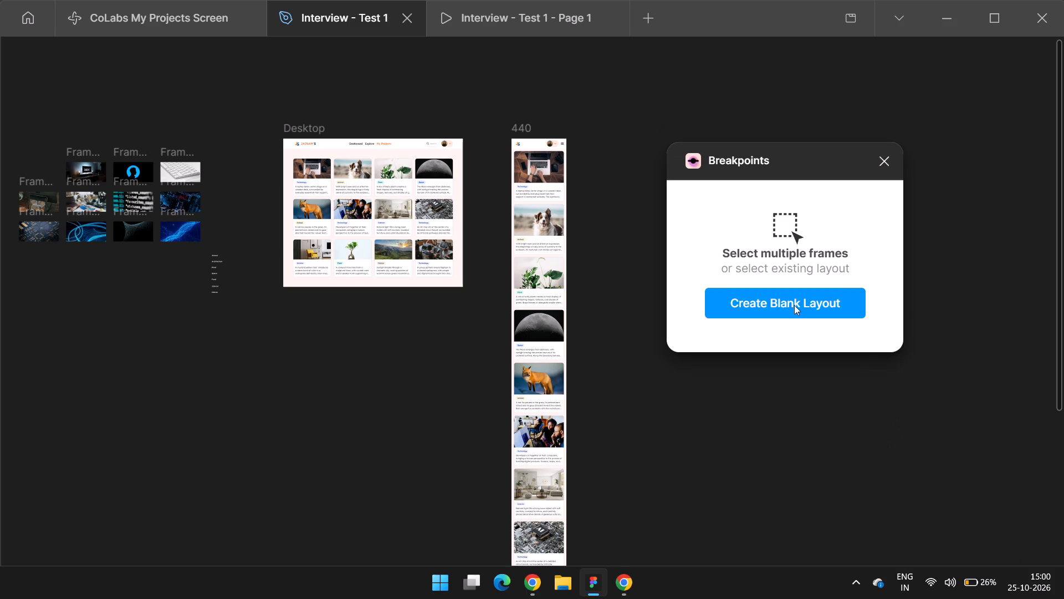
left_click(776, 307)
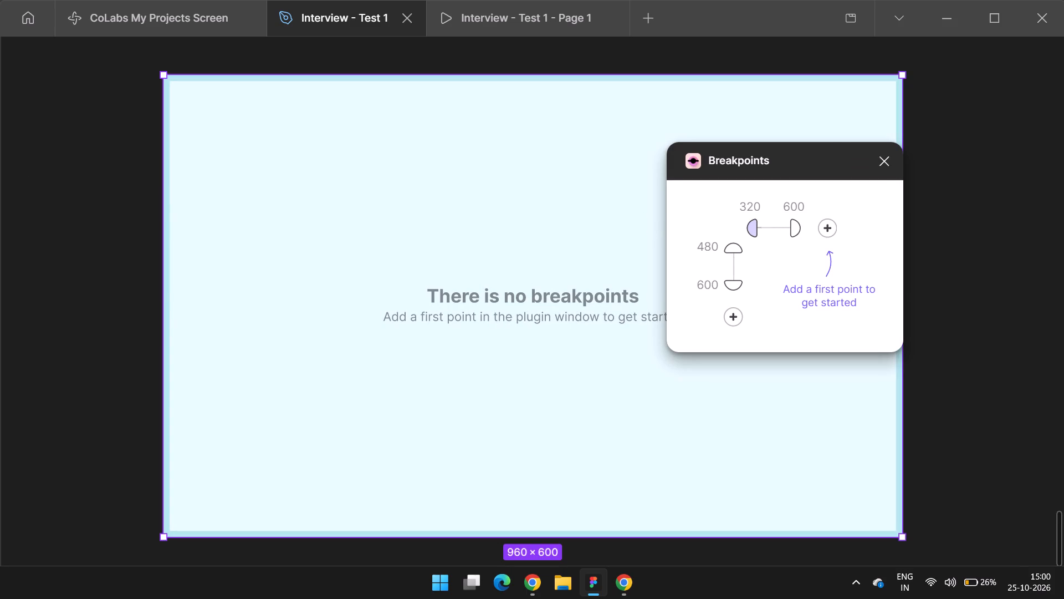
Add a horizontal breakpoint at 440 and set the upper width limit to 1440.
left_click(794, 212)
type("44")
key("0")
key("Return")
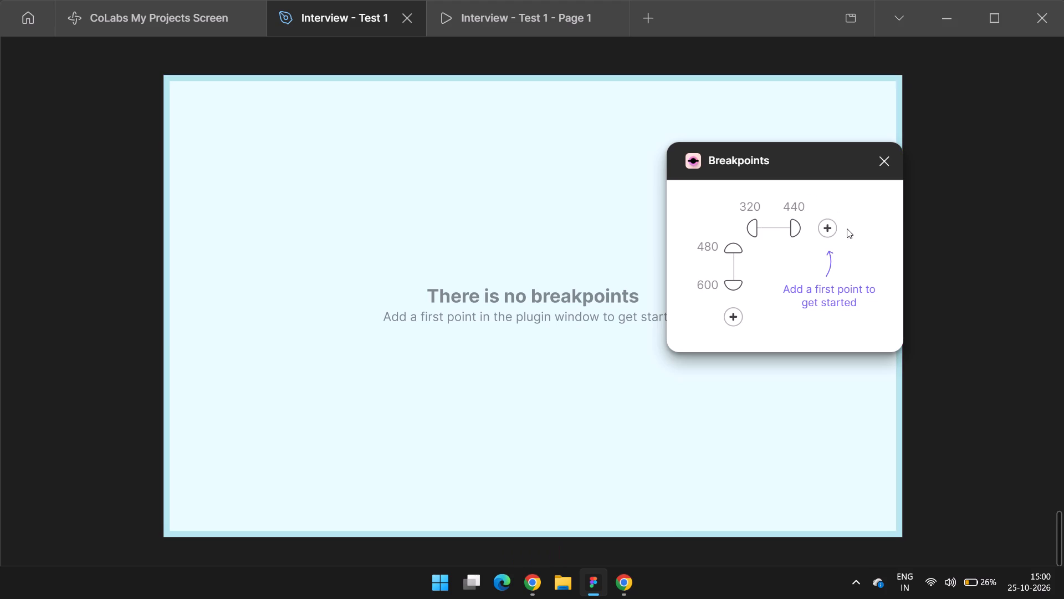
left_click(832, 229)
left_click(851, 209)
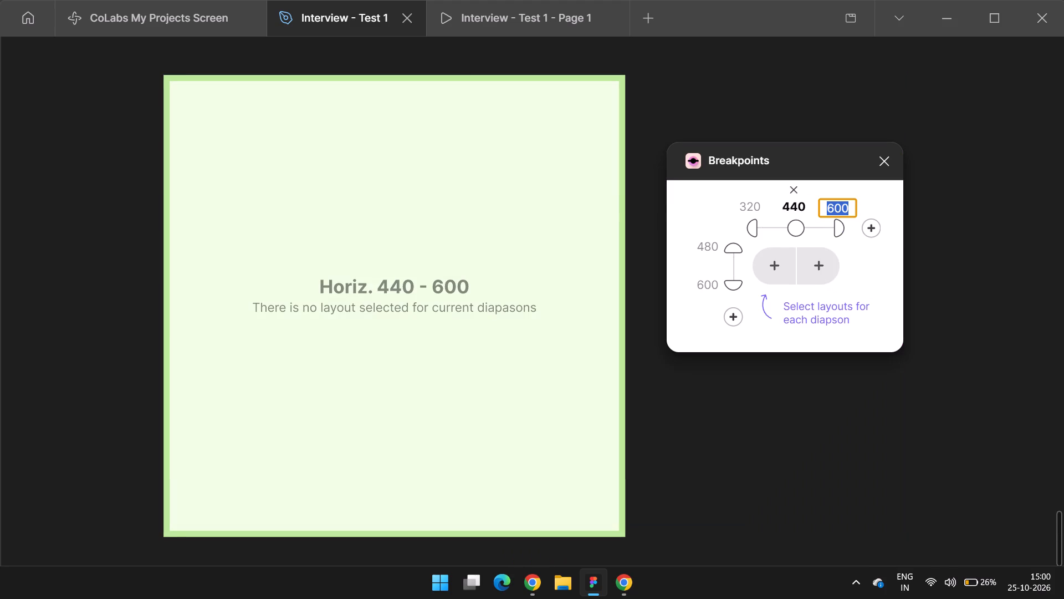
type("1440")
key("Return")
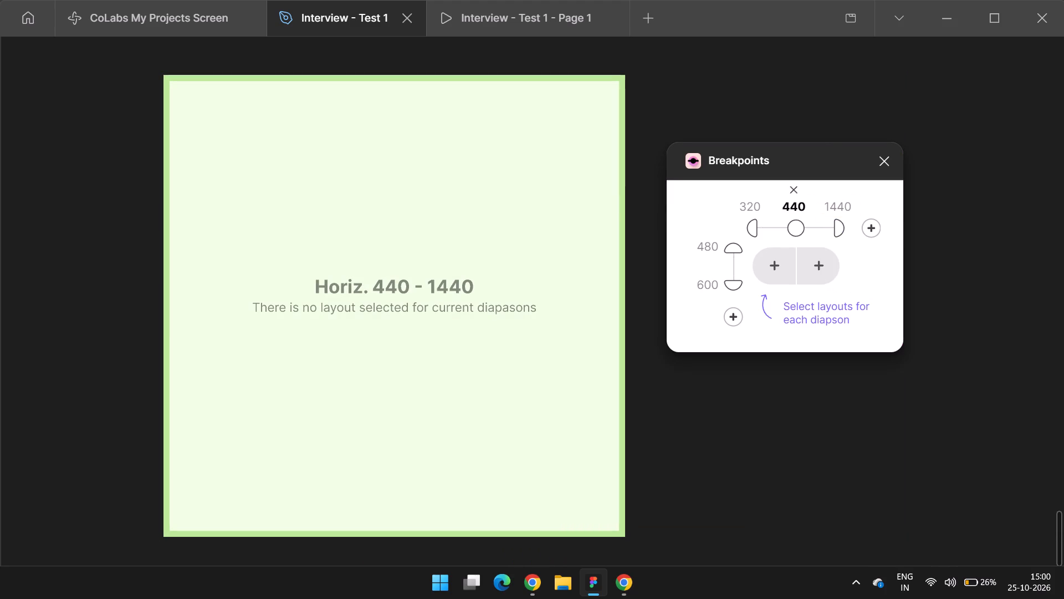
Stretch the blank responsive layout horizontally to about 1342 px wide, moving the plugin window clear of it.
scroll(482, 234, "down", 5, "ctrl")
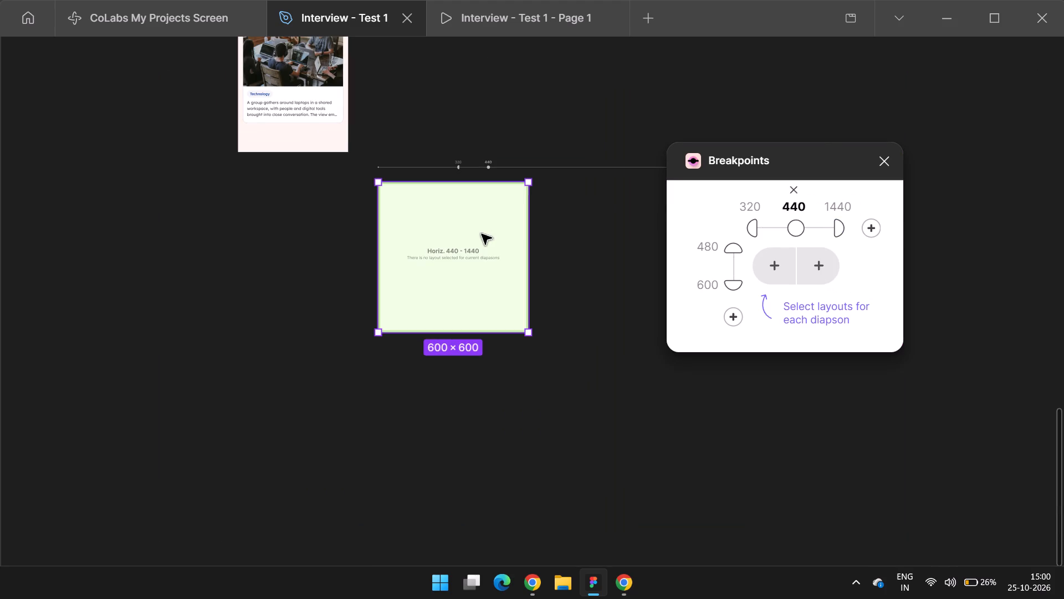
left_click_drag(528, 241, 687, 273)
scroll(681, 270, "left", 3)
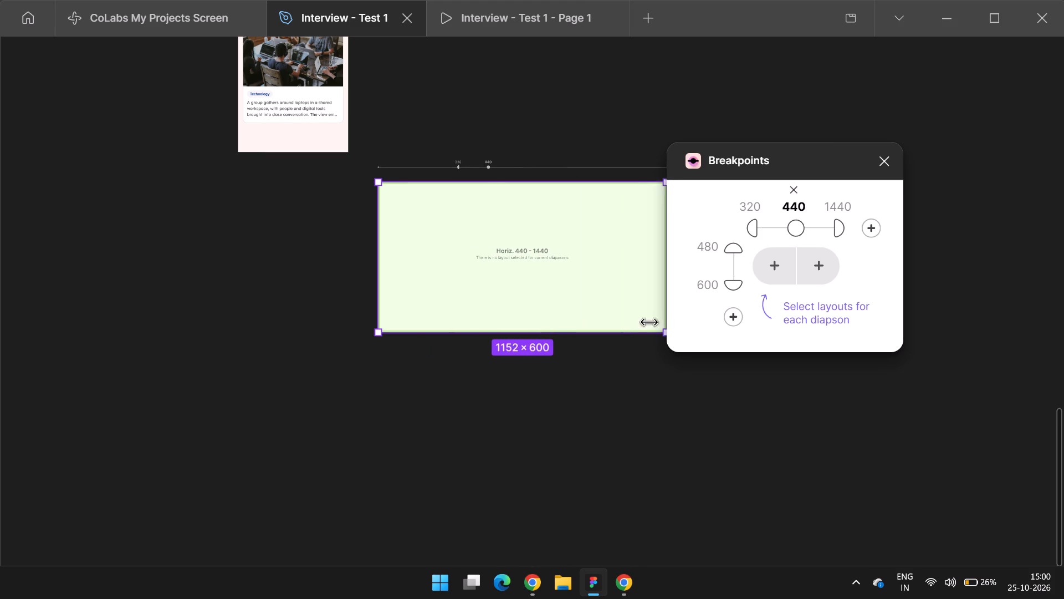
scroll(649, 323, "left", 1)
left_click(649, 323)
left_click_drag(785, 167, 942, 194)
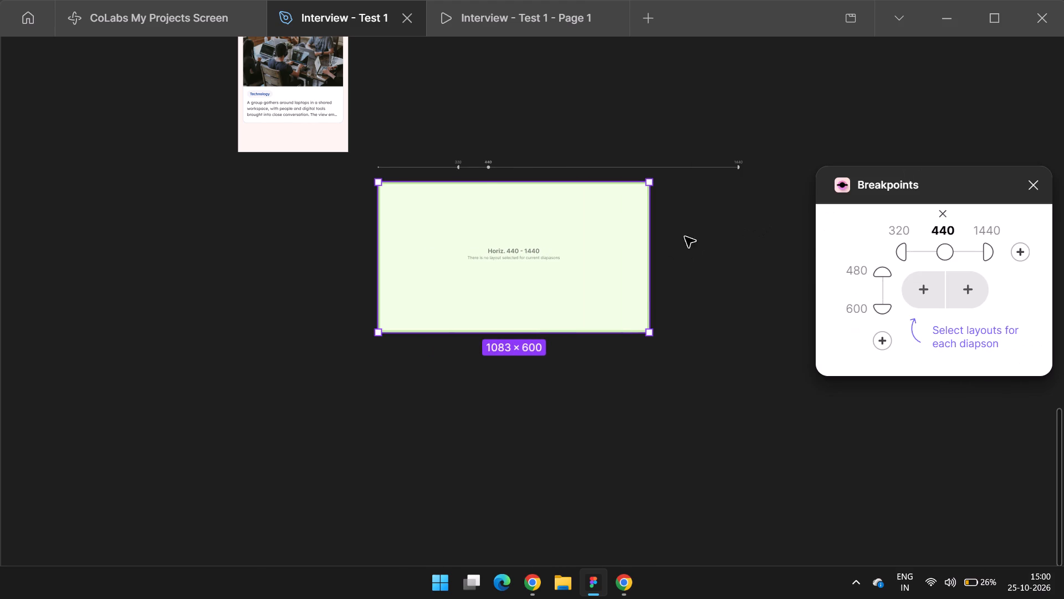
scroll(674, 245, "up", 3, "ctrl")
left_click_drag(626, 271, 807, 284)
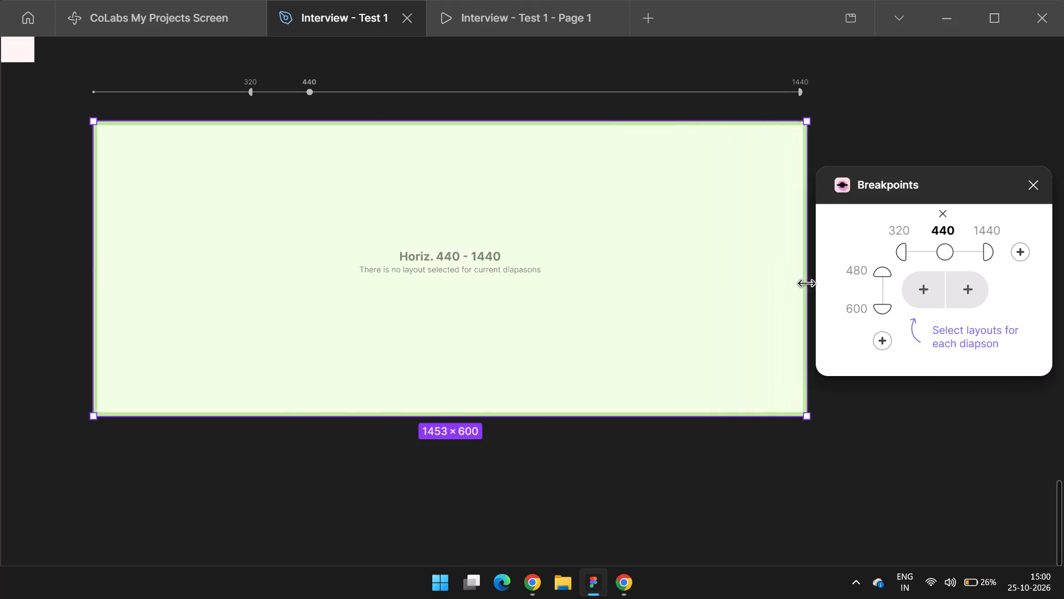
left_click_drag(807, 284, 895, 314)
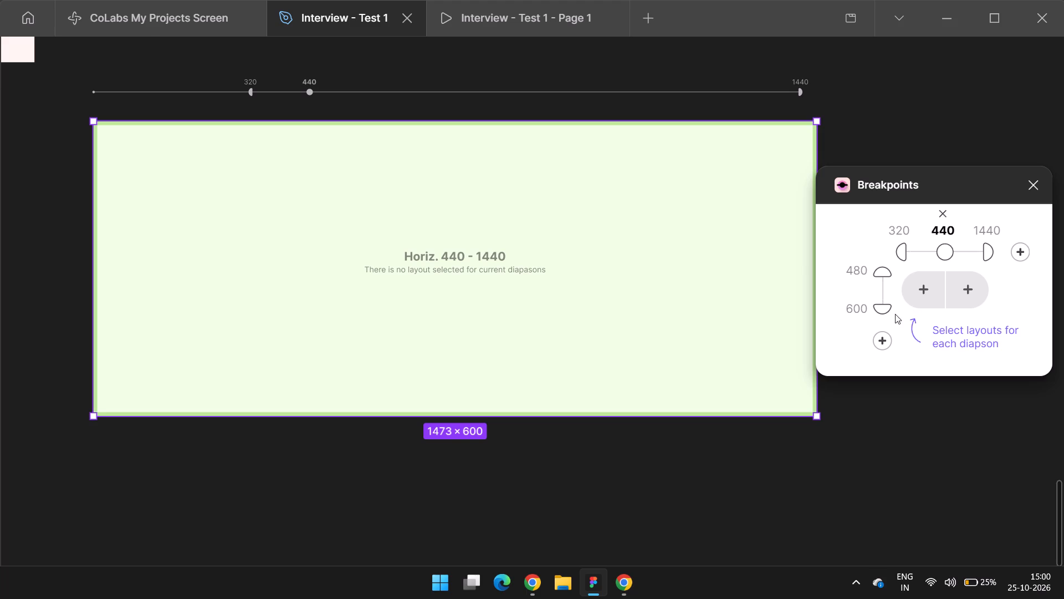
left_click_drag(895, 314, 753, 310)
Show the full editor interface and set the responsive layout's width to 1440.
key("ctrl+backslash")
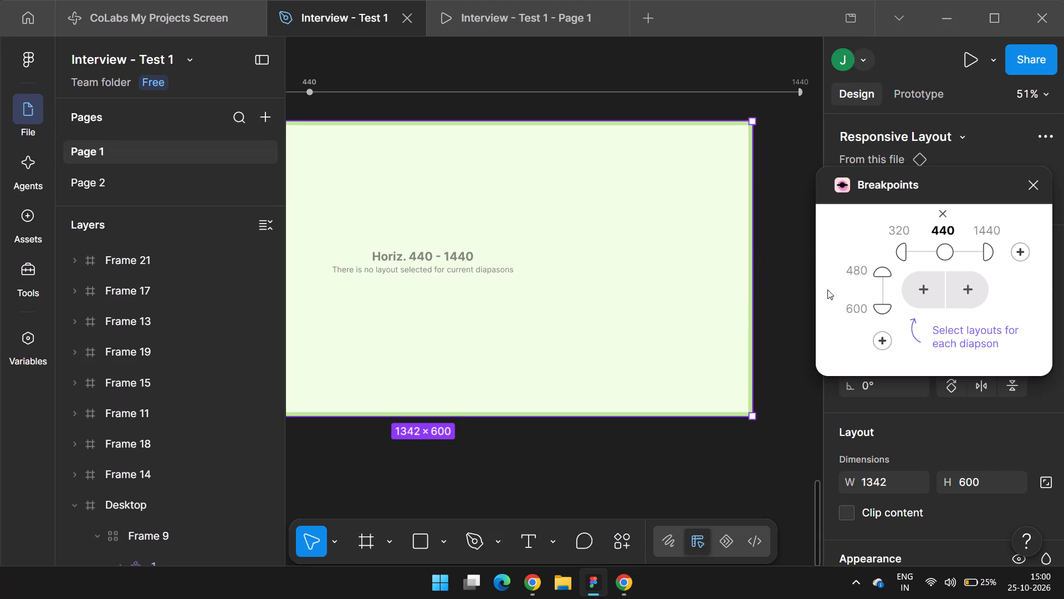
left_click(871, 482)
type("1440")
key("Return")
Assign the 440 frame as the master layout for the horizontal range 320–439.
scroll(695, 366, "down", 3, "ctrl")
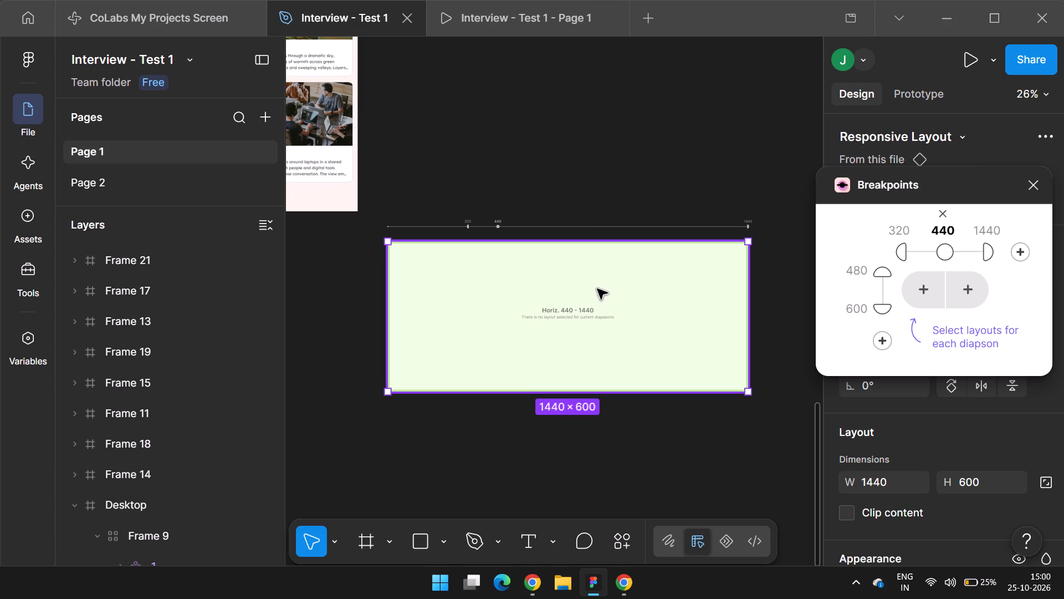
scroll(530, 324, "up", 4, "ctrl")
scroll(663, 321, "down", 5, "ctrl")
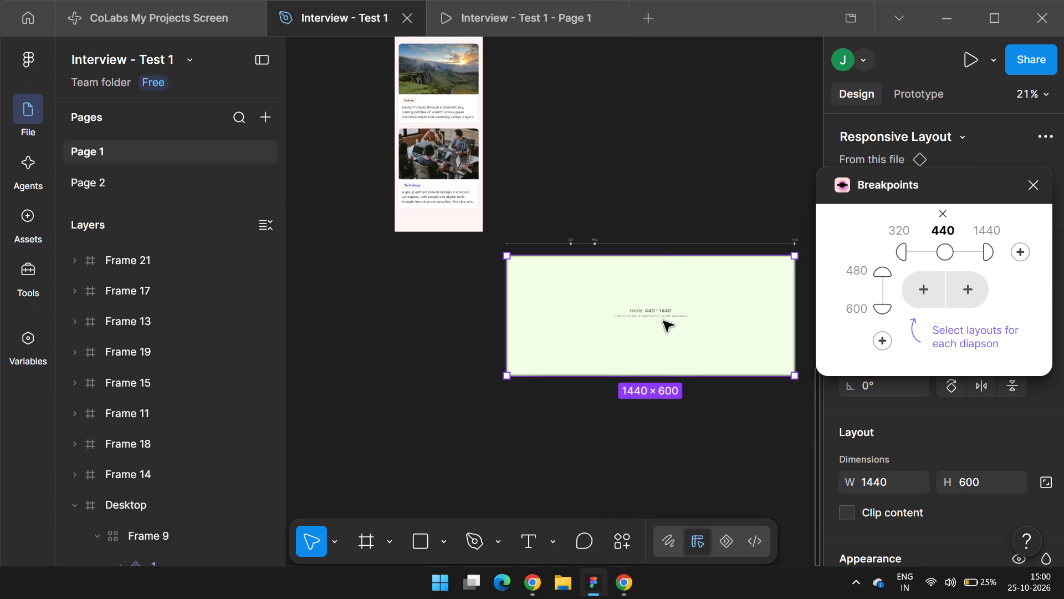
scroll(646, 312, "down", 2, "ctrl")
scroll(518, 200, "up", 6)
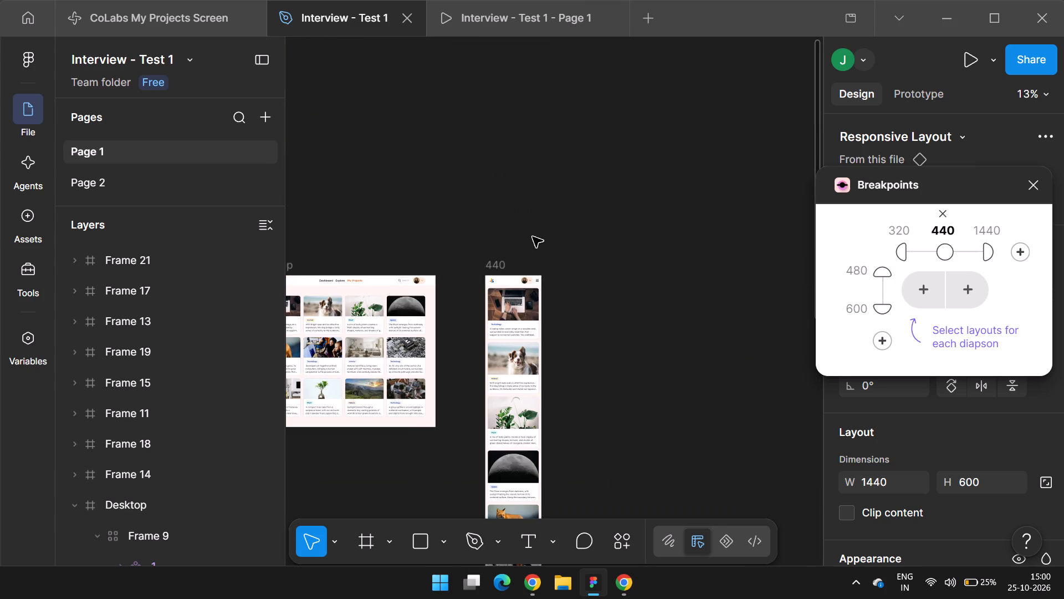
scroll(534, 237, "down", 2, "ctrl")
left_click(929, 288)
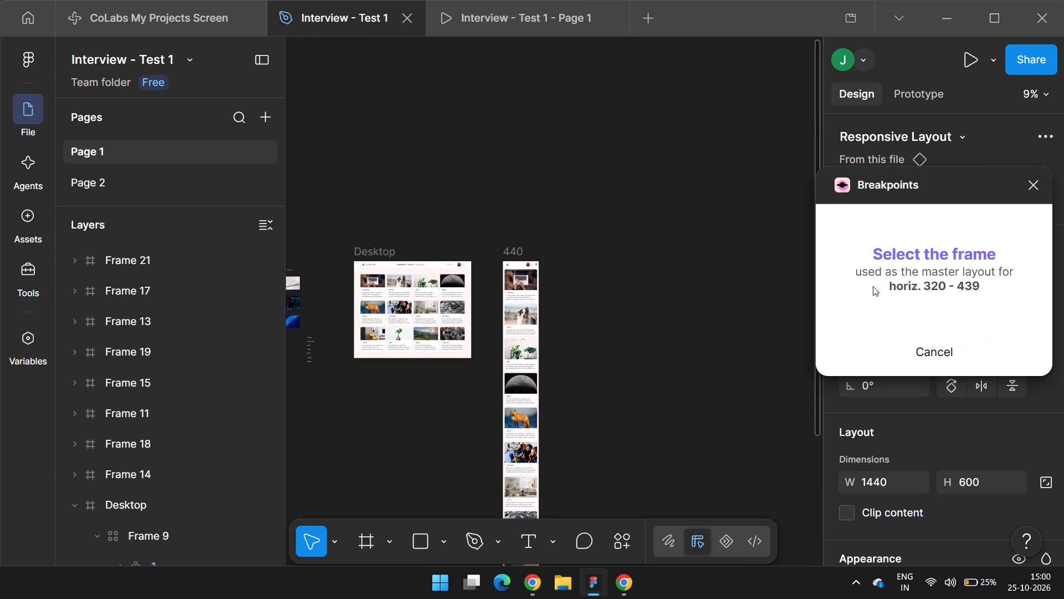
left_click(515, 250)
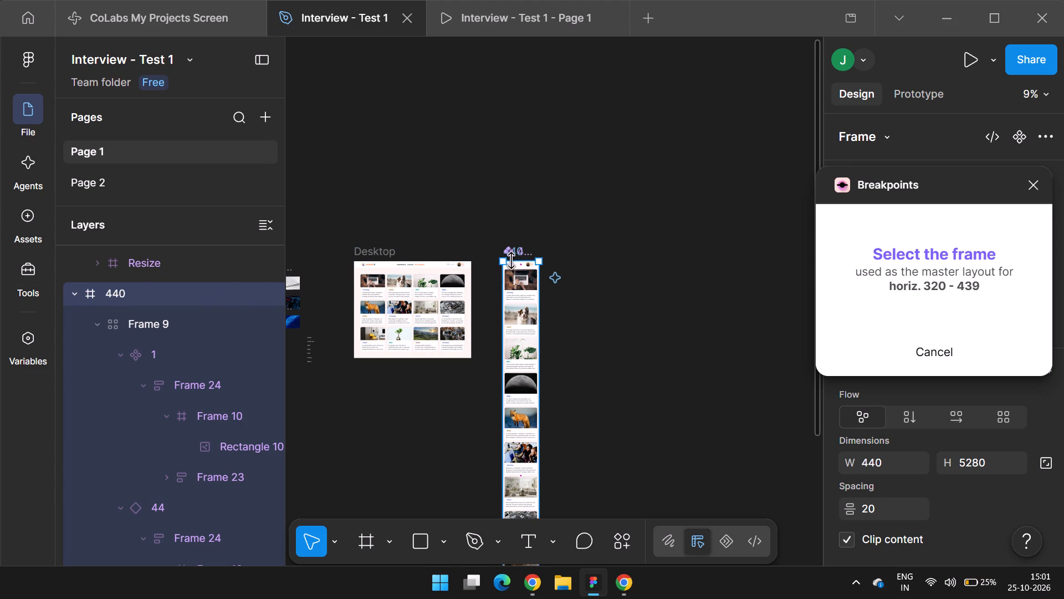
scroll(494, 295, "up", 5, "ctrl")
scroll(514, 247, "up", 2, "ctrl")
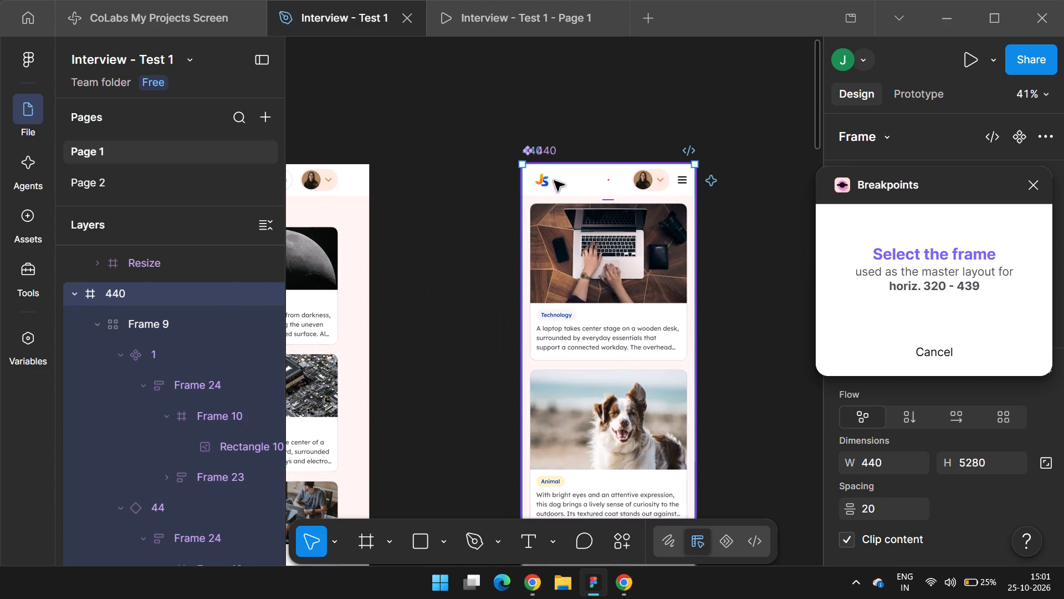
left_click(541, 148)
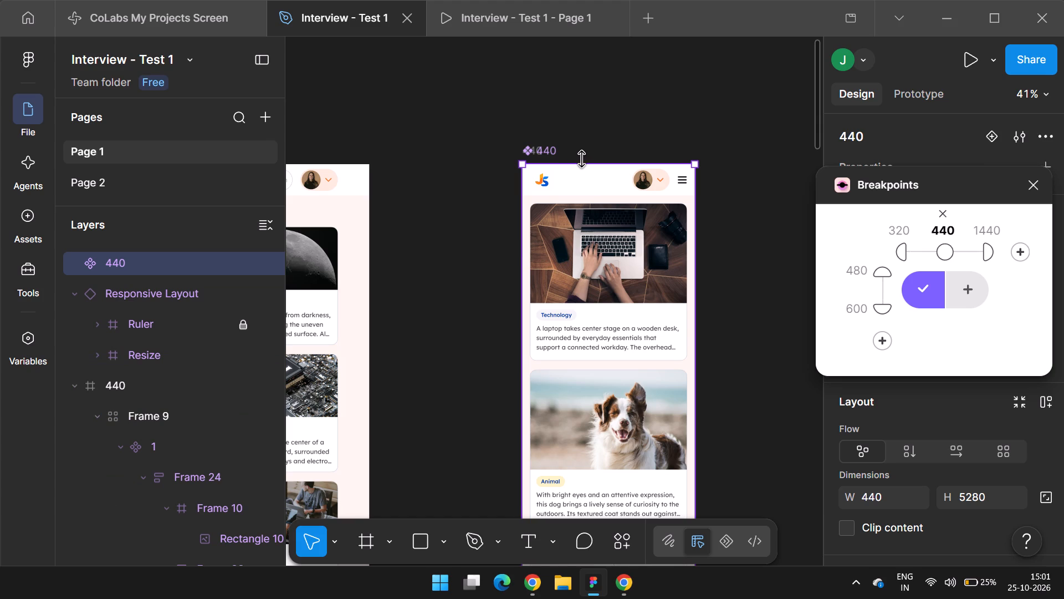
Assign the Desktop frame as the master layout for the horizontal range 440–1440.
scroll(482, 136, "down", 12, "ctrl")
scroll(482, 136, "up", 4, "ctrl")
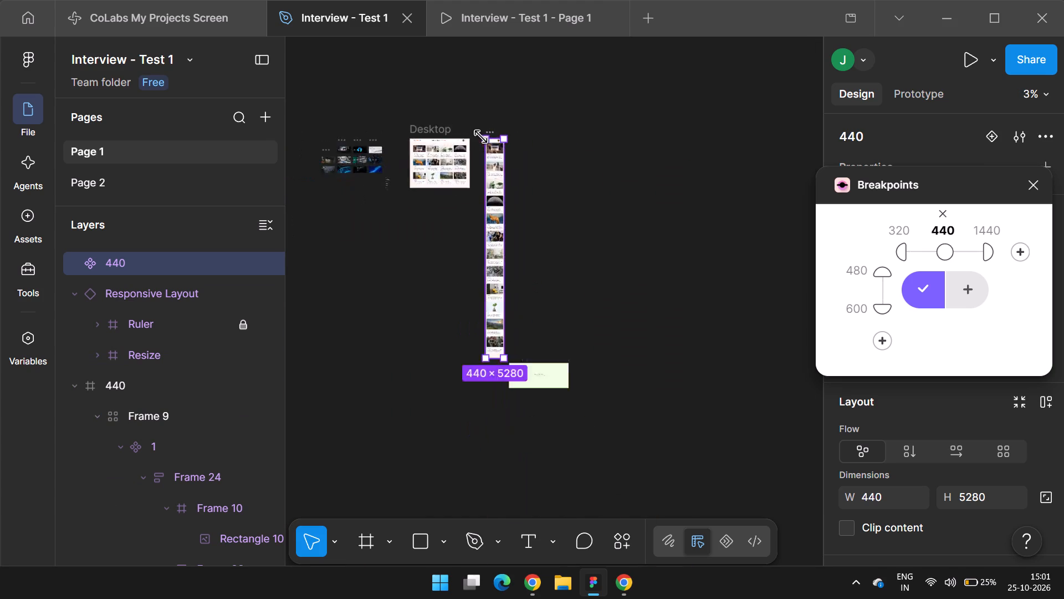
left_click(969, 292)
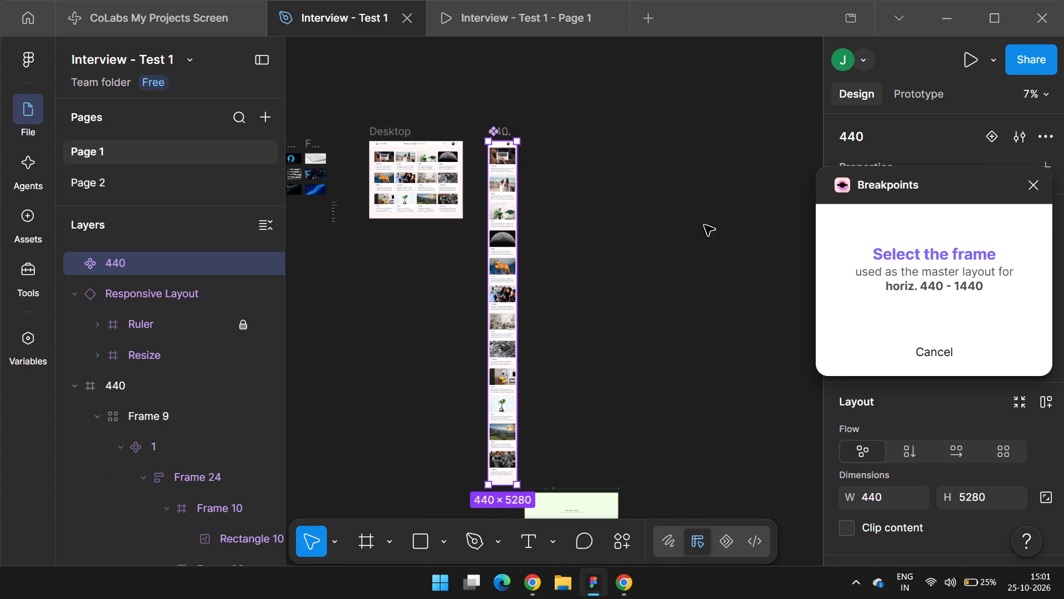
left_click(387, 131)
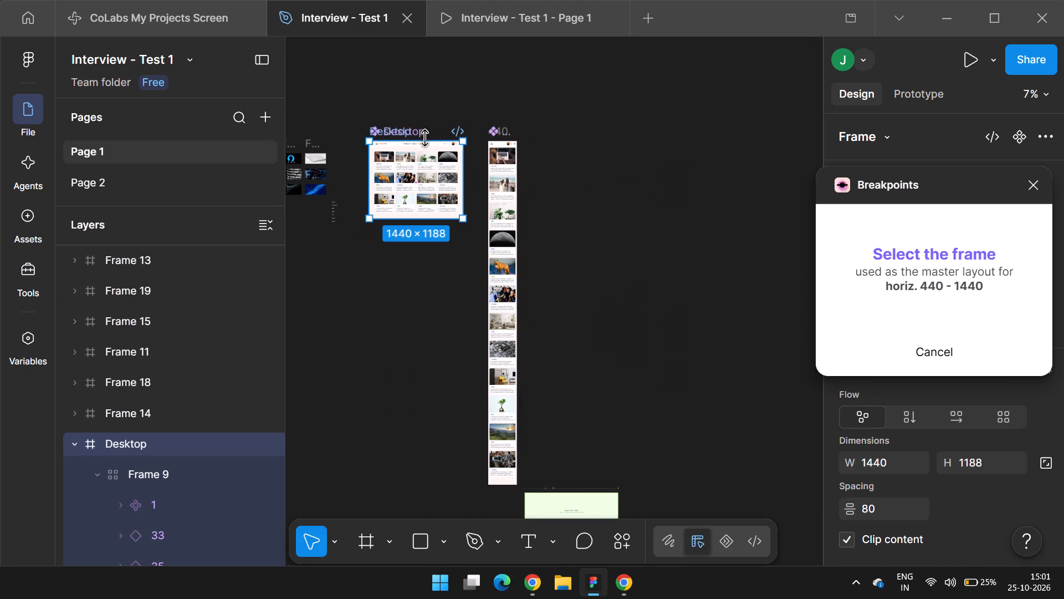
left_click(386, 131)
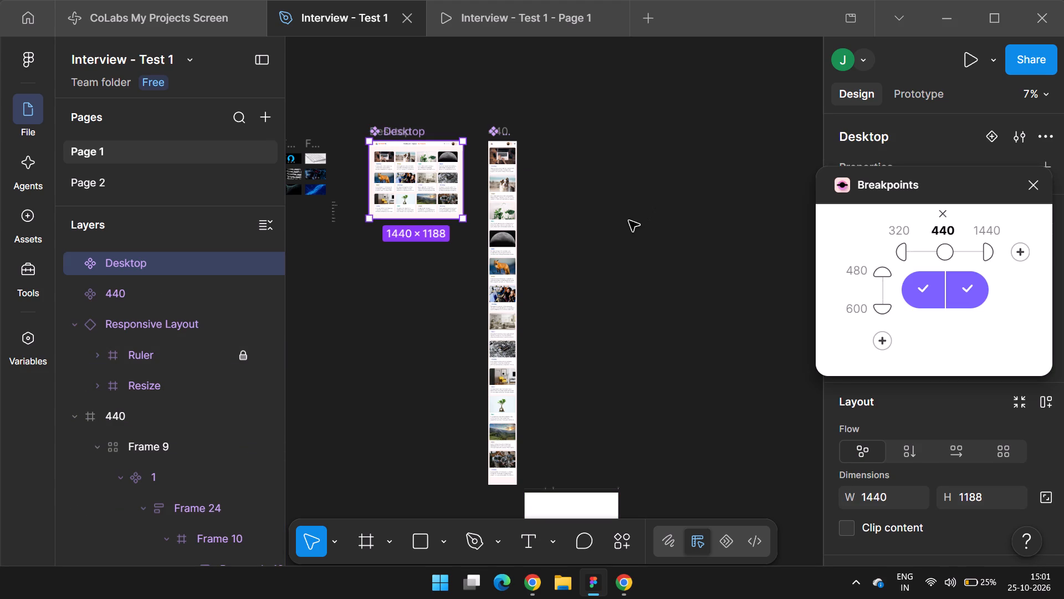
Move the empty Desktop component off the Desktop frame to the free space below it.
scroll(629, 221, "down", 2)
scroll(553, 291, "up", 5, "ctrl")
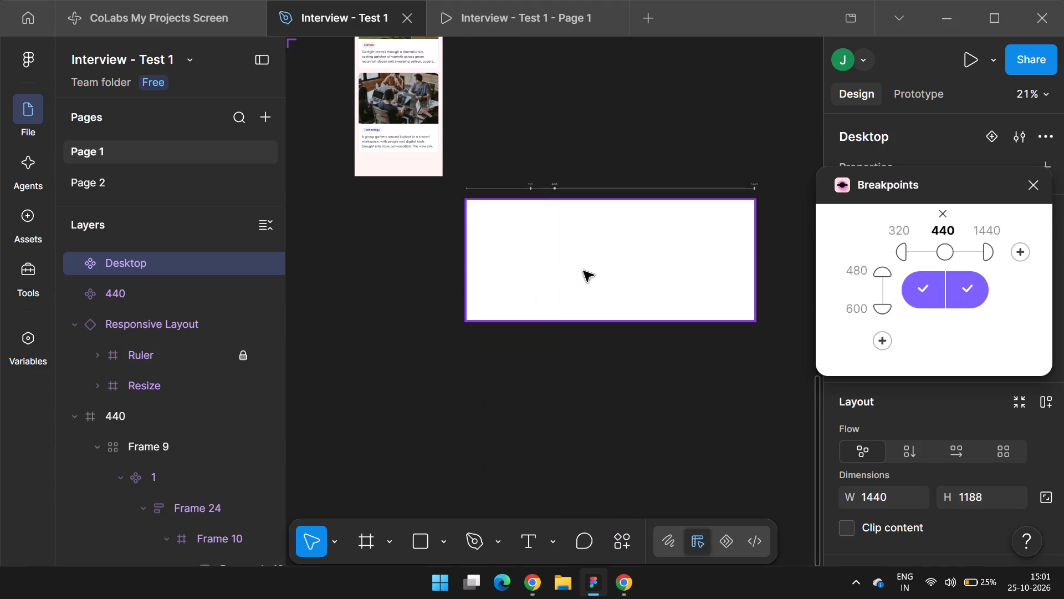
scroll(600, 276, "down", 8, "ctrl")
scroll(495, 158, "up", 2)
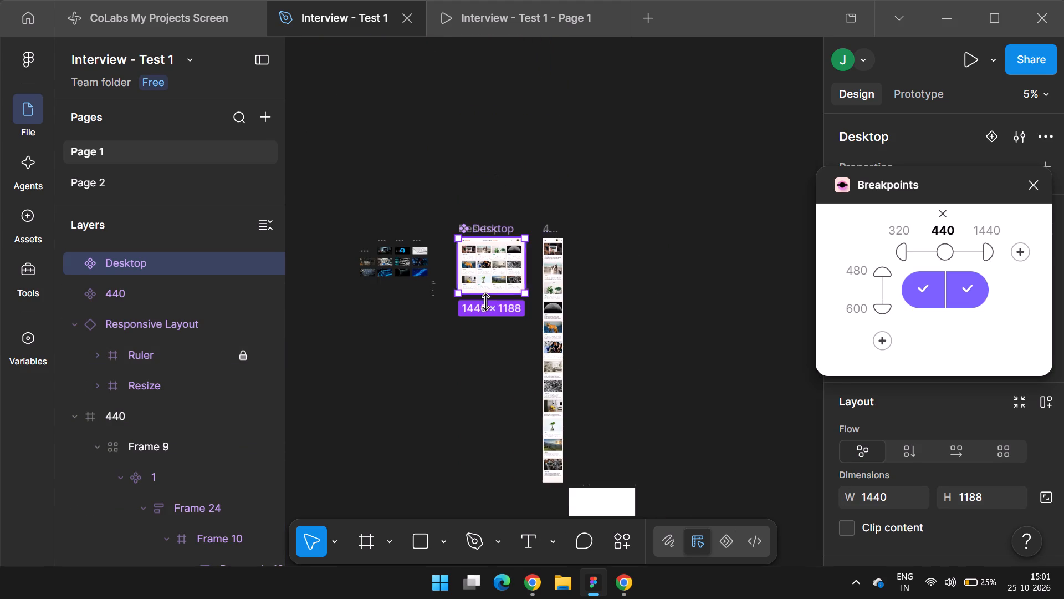
scroll(473, 331, "up", 3, "ctrl")
left_click_drag(473, 140, 452, 293)
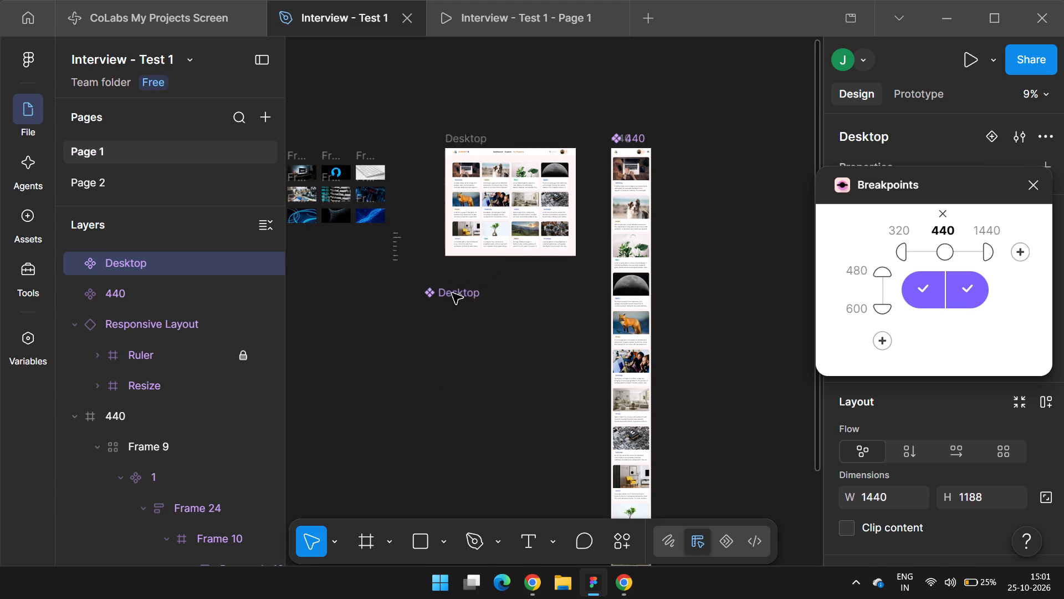
left_click_drag(452, 293, 450, 291)
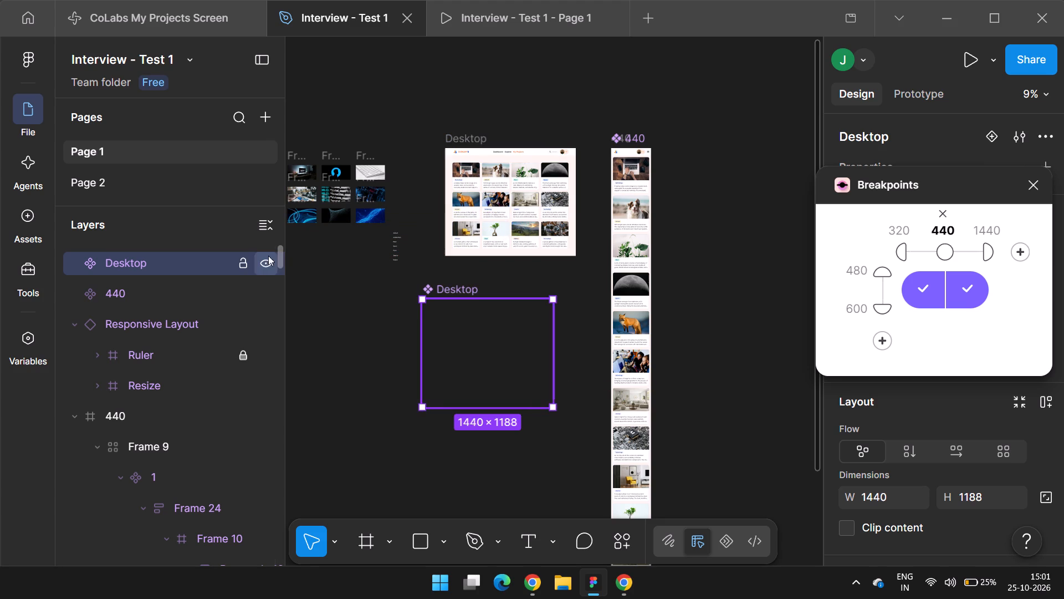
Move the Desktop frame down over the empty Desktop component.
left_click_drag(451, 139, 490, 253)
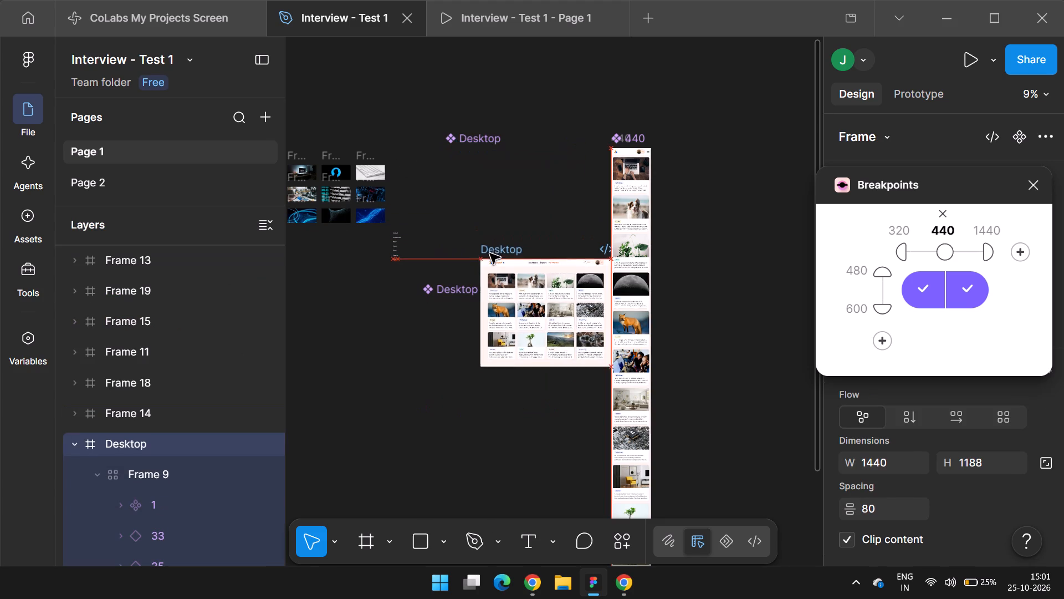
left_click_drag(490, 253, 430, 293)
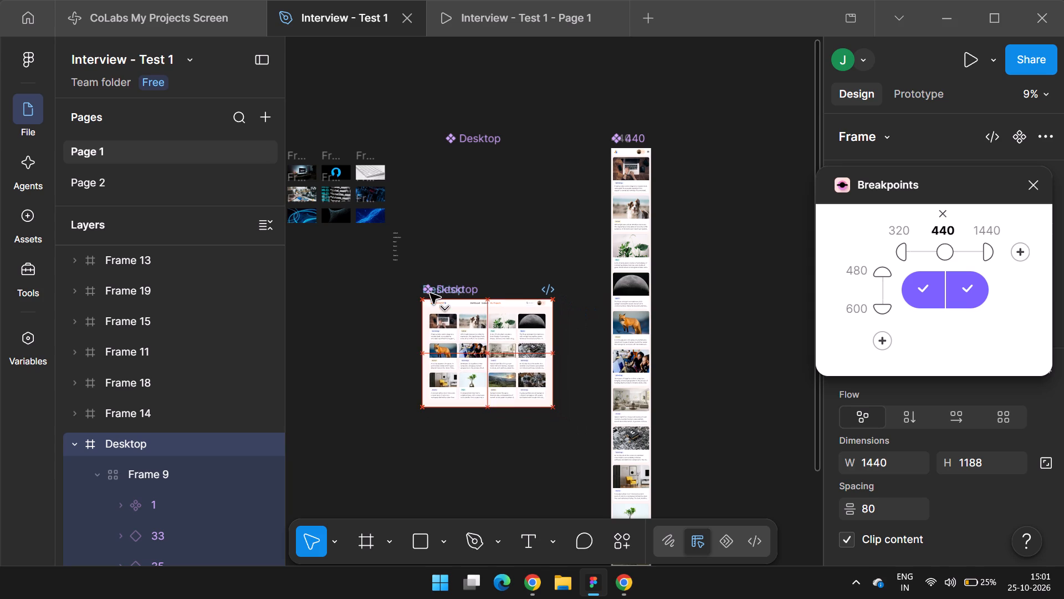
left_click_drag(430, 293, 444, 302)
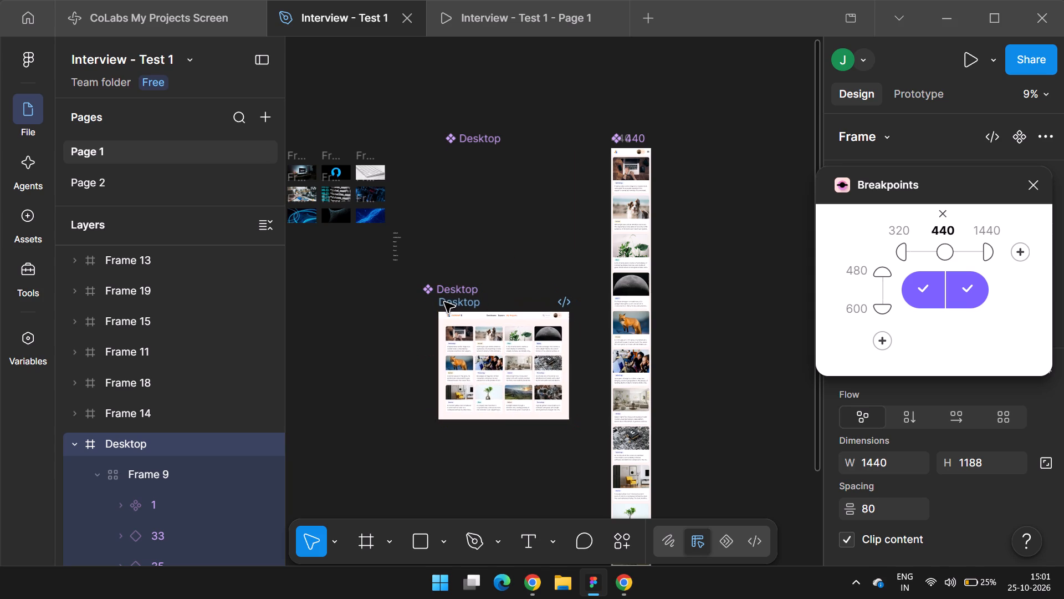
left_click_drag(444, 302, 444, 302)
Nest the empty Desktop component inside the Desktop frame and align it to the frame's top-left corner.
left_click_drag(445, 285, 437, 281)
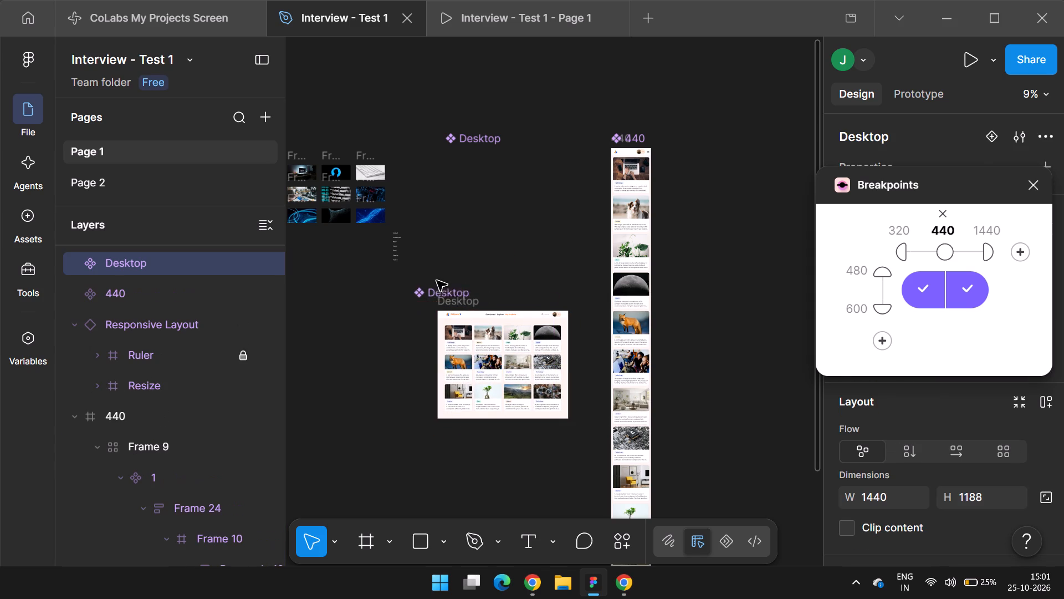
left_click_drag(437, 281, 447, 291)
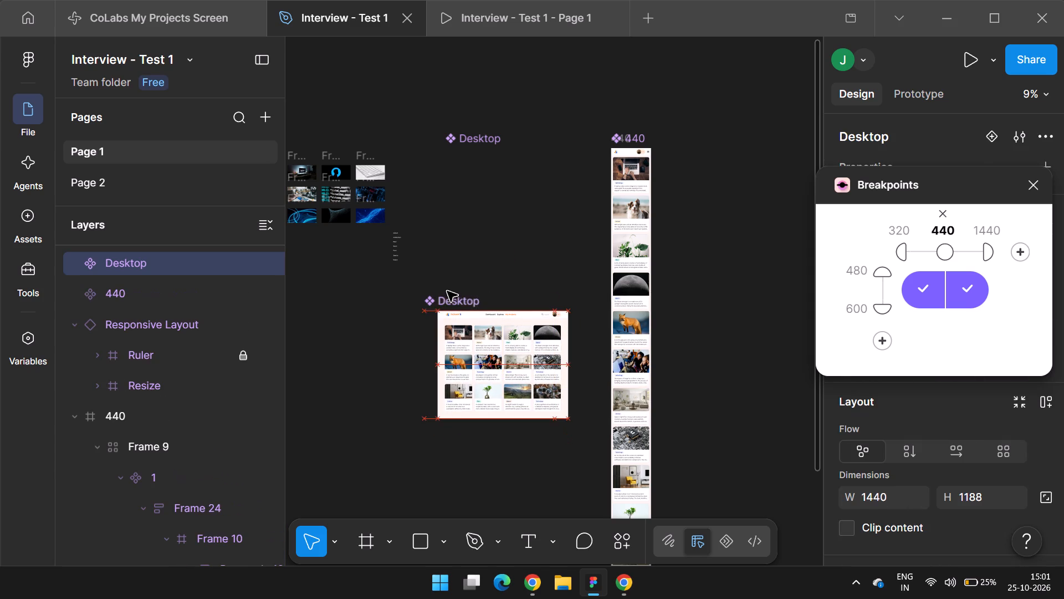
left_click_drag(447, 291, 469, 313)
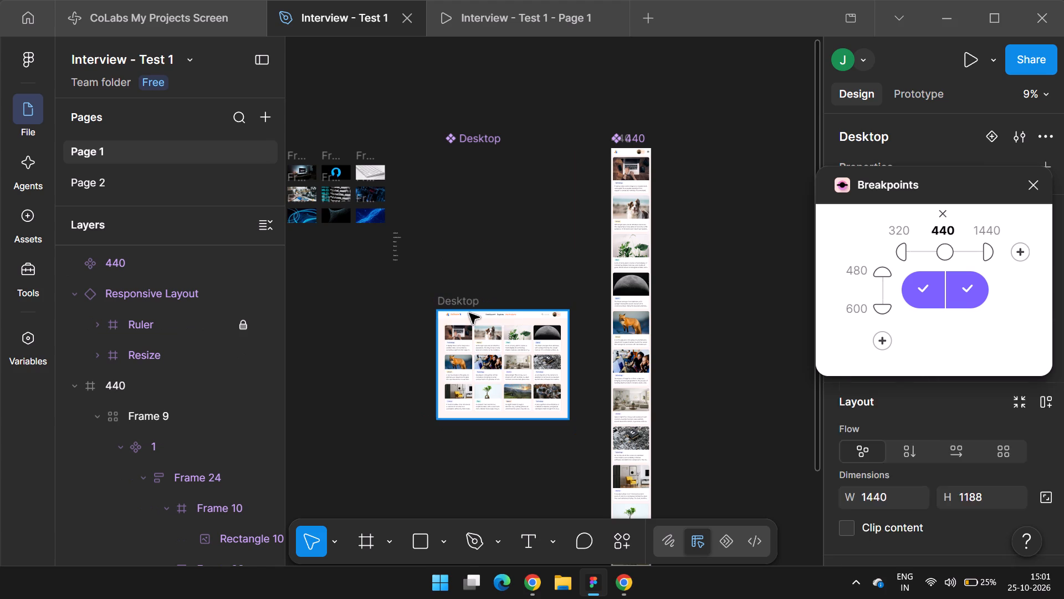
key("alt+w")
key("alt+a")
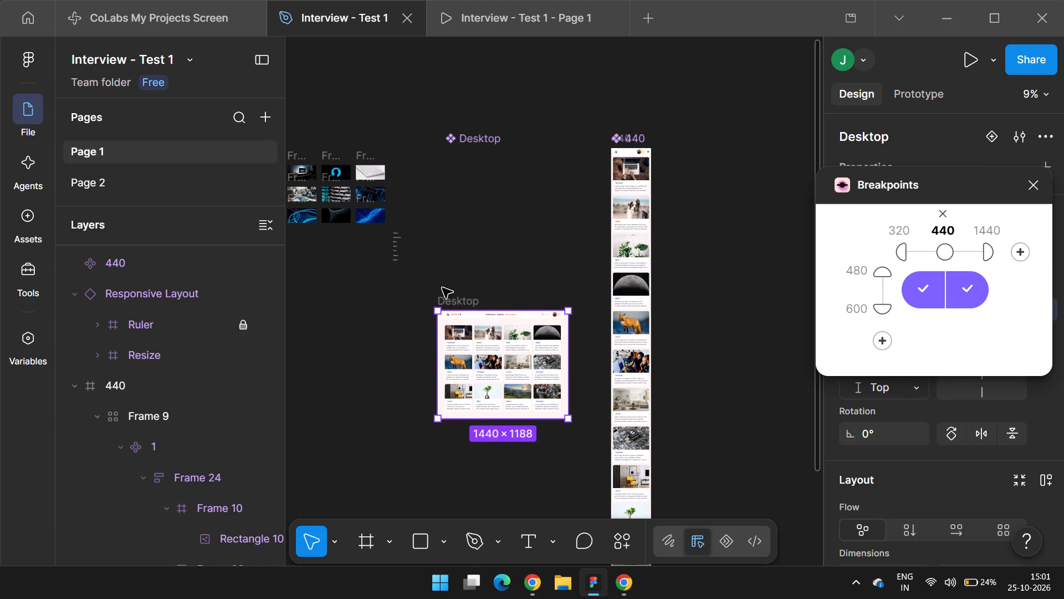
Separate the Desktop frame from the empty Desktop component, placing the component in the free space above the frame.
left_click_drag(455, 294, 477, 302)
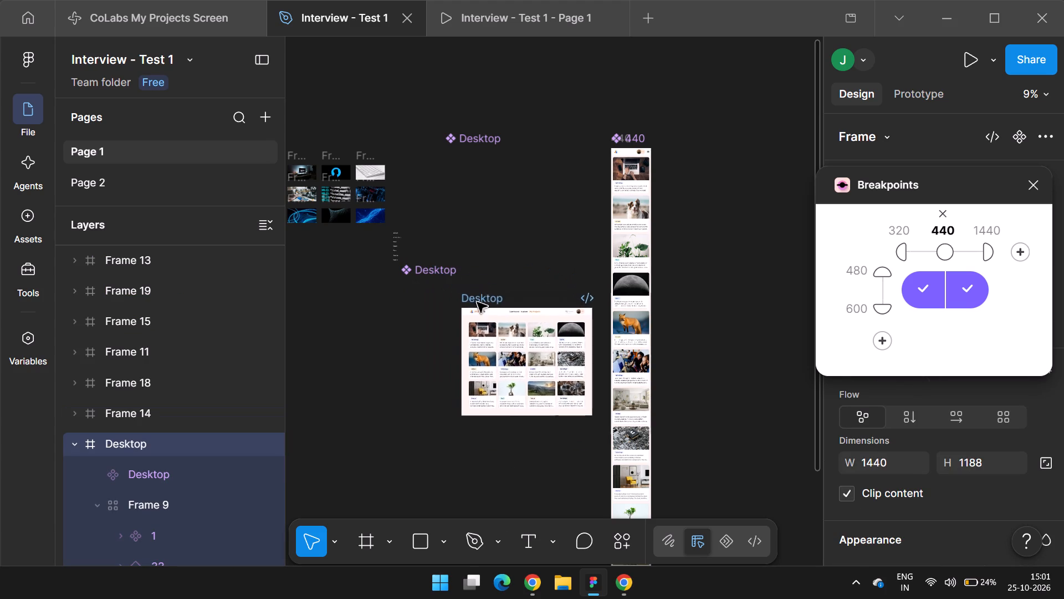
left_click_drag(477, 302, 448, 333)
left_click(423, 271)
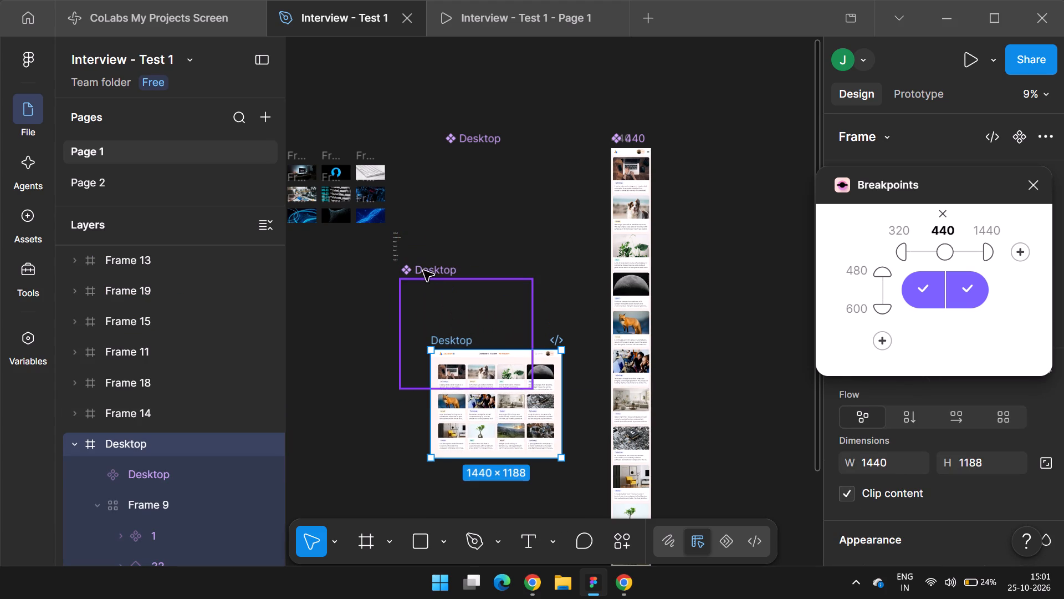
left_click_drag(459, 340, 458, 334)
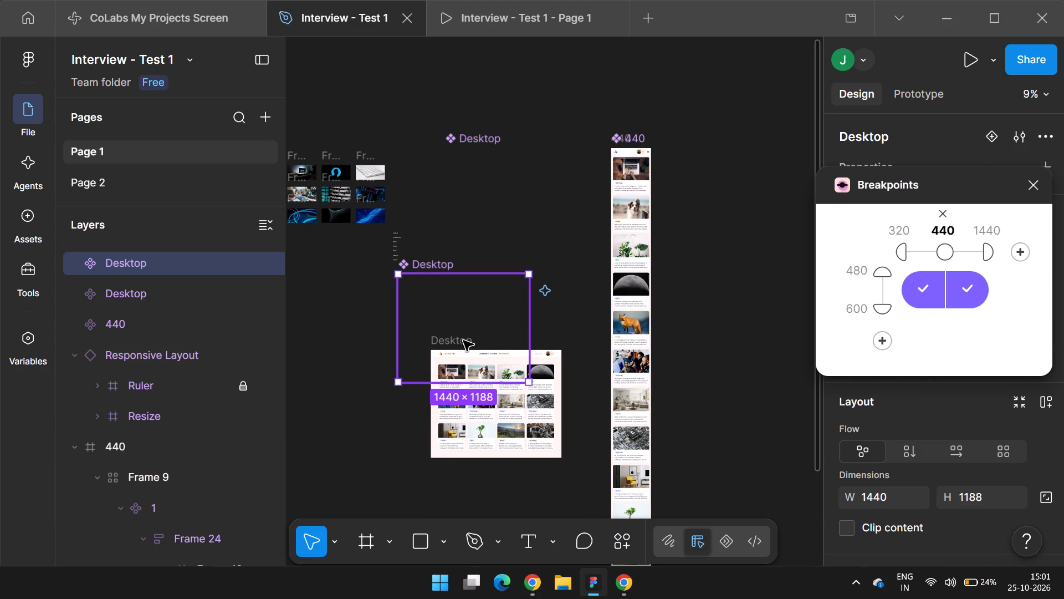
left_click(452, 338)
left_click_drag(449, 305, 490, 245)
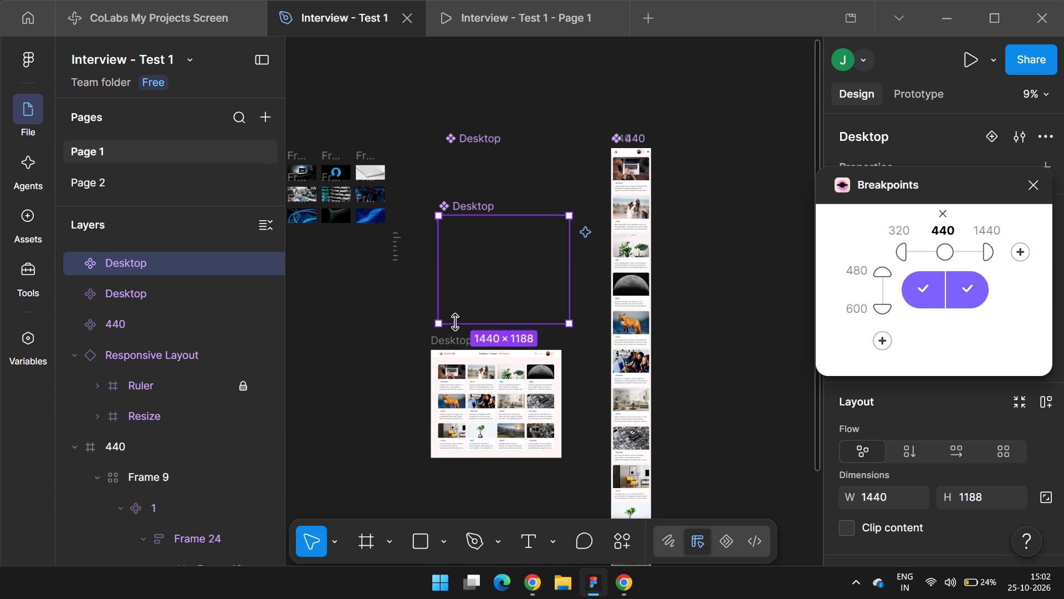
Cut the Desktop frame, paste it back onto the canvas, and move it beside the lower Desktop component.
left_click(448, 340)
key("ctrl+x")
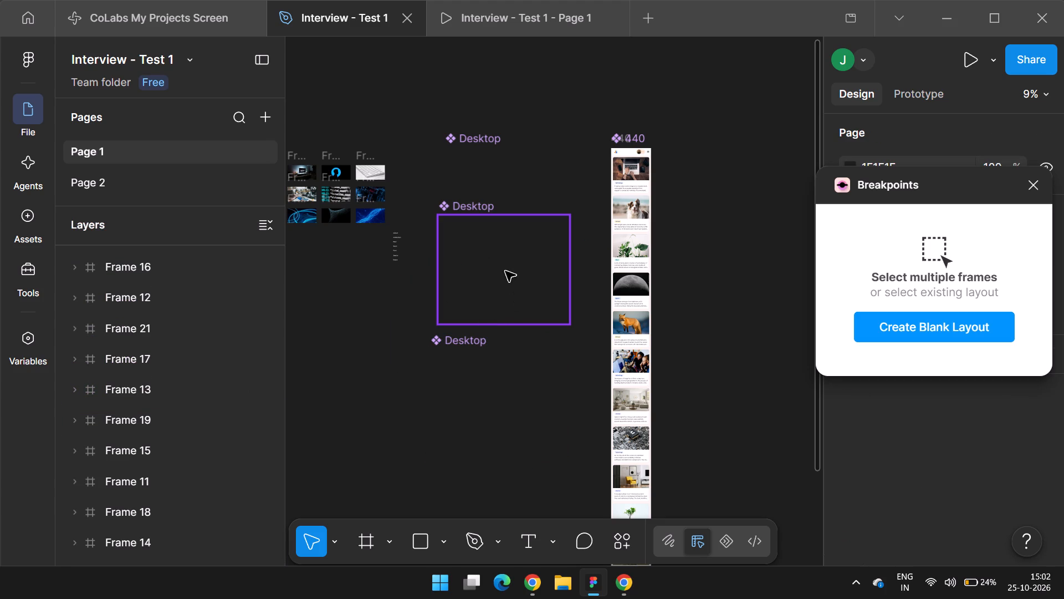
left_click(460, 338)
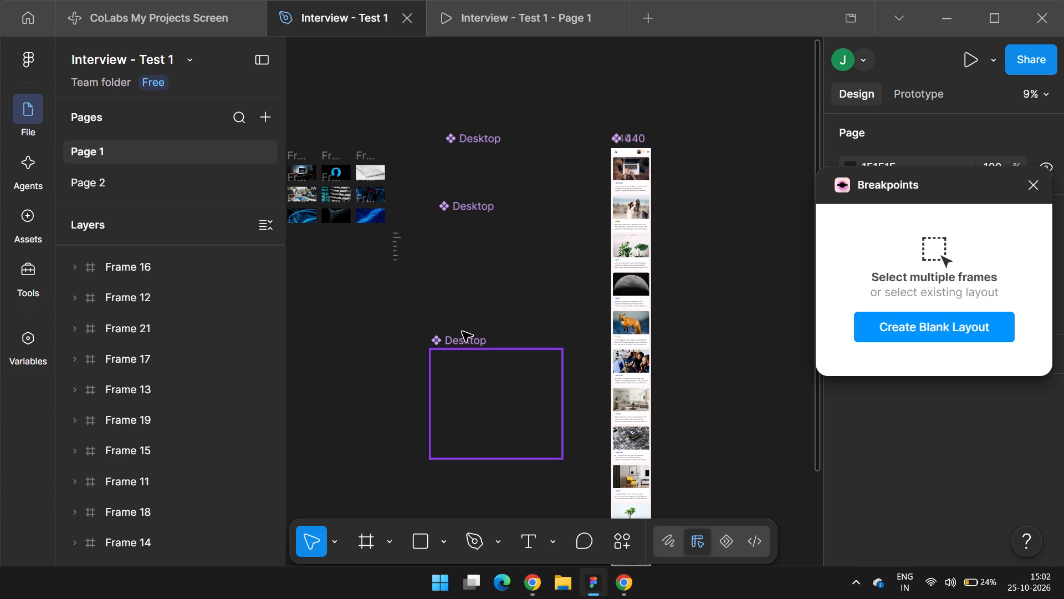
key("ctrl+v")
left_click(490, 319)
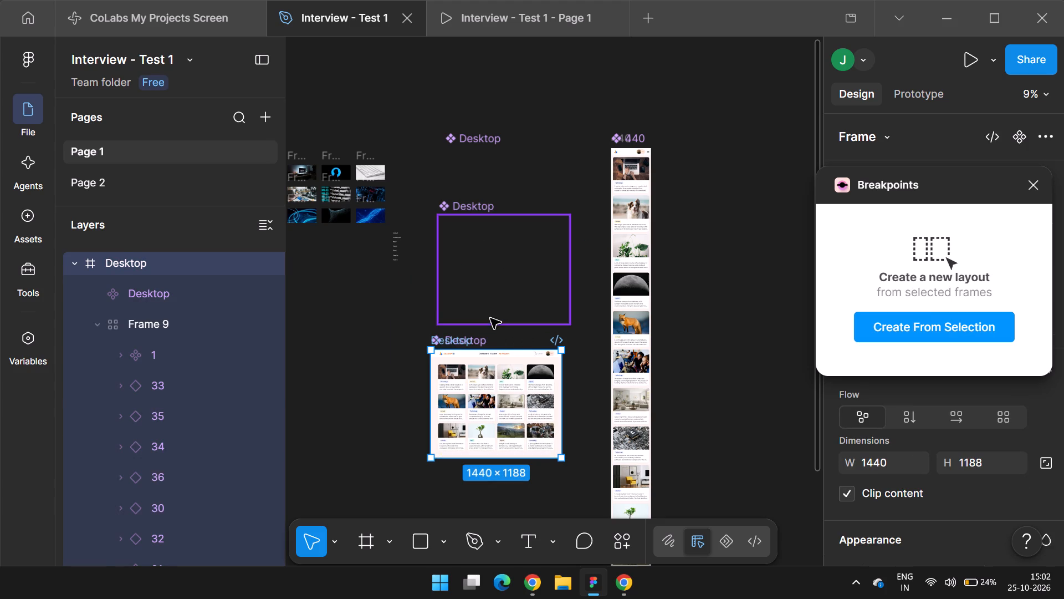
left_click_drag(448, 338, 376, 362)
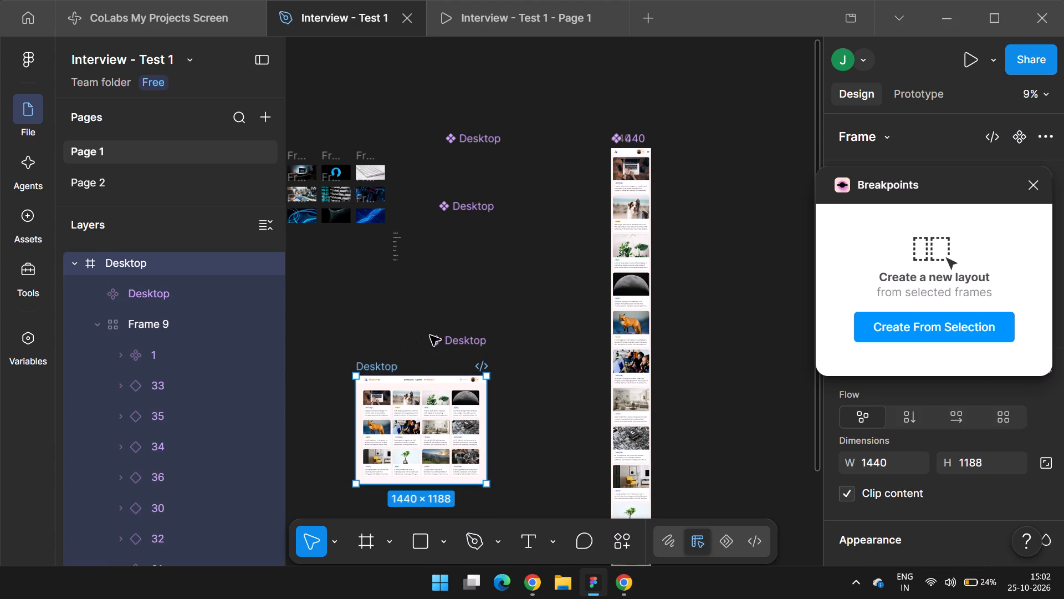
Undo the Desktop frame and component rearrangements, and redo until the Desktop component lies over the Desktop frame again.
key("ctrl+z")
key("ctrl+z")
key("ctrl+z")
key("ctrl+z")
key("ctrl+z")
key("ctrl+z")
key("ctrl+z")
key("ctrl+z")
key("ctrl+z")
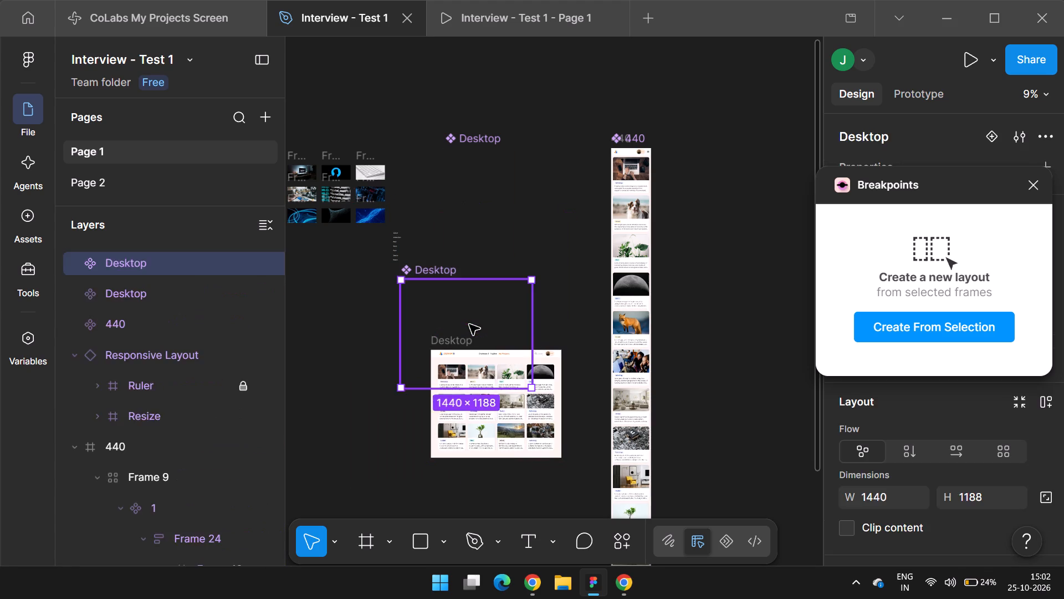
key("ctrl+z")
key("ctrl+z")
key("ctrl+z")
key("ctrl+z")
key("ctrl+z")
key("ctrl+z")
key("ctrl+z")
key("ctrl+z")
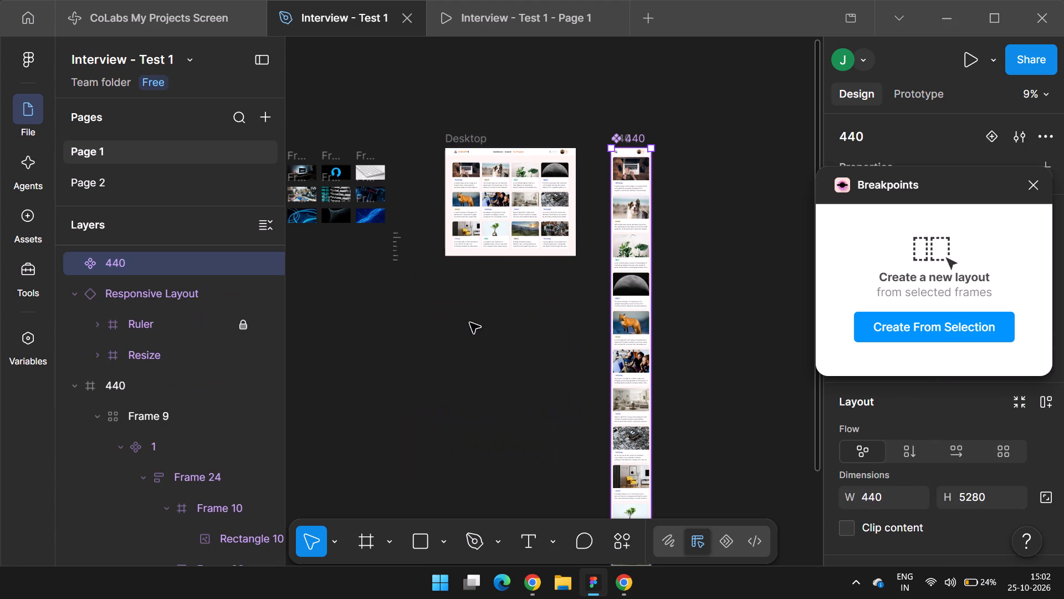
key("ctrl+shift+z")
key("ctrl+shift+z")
Clear the selection and close the Breakpoints plugin.
scroll(423, 251, "down", 4, "ctrl")
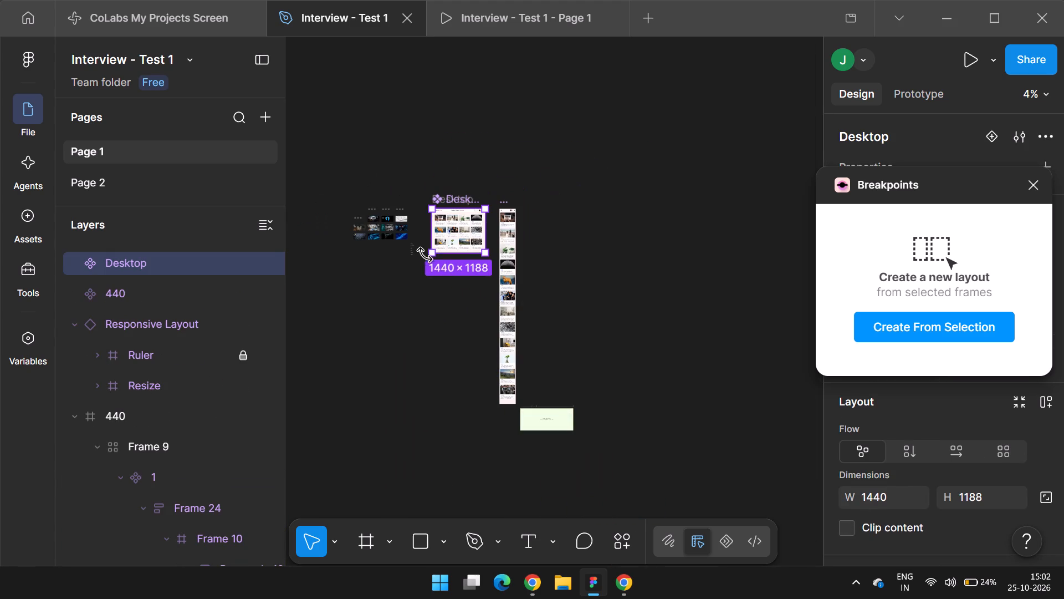
left_click(613, 297)
scroll(561, 408, "up", 1, "ctrl")
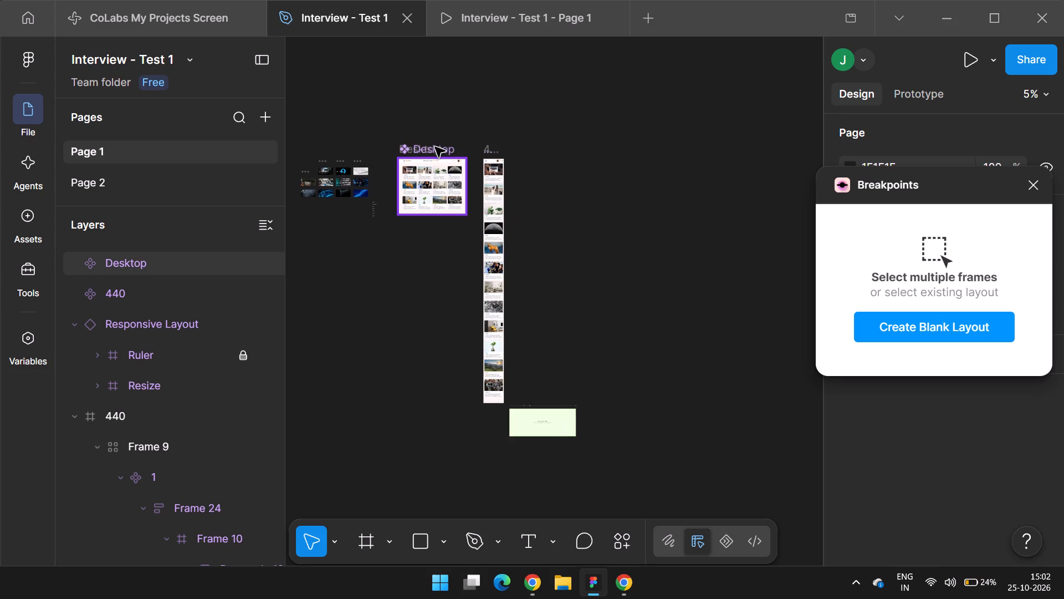
left_click(1035, 180)
left_click(647, 188)
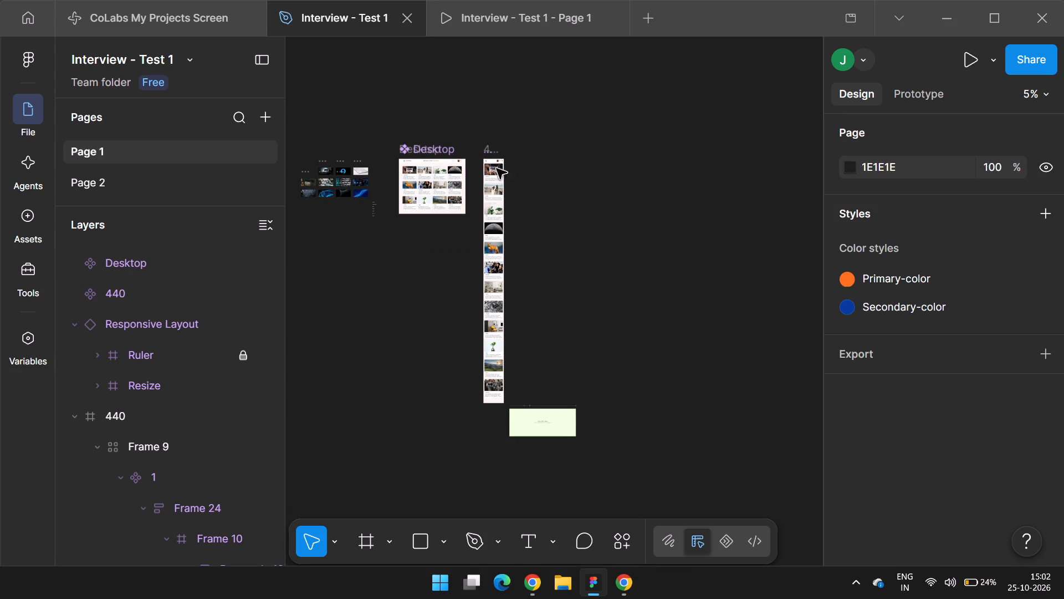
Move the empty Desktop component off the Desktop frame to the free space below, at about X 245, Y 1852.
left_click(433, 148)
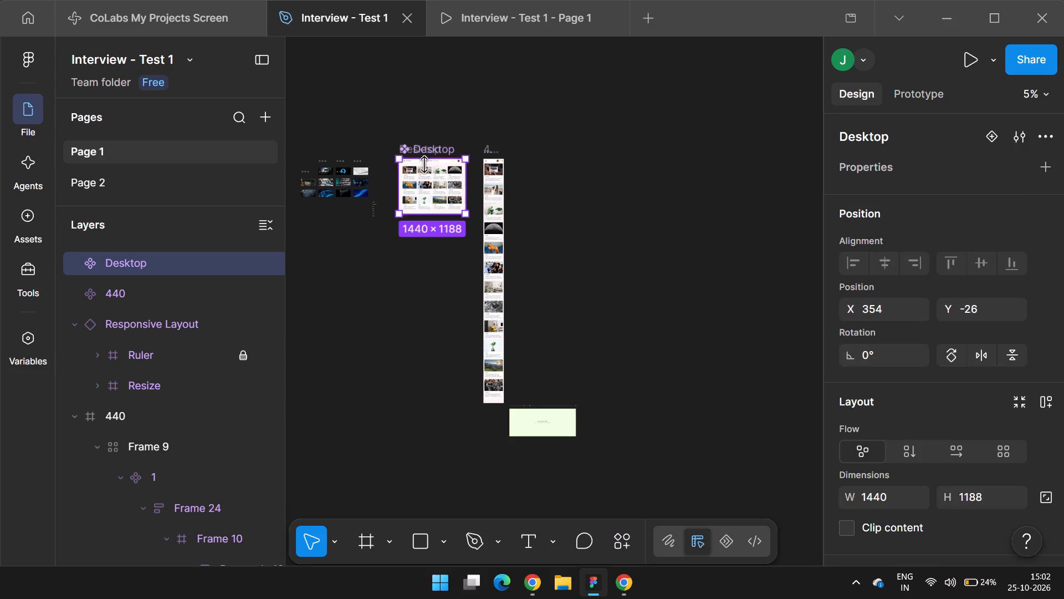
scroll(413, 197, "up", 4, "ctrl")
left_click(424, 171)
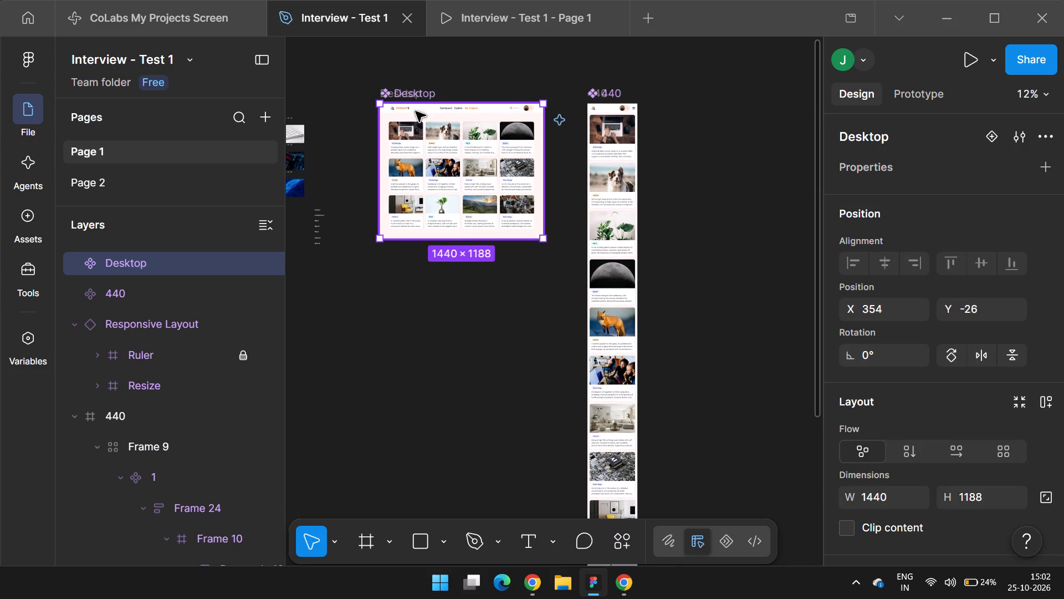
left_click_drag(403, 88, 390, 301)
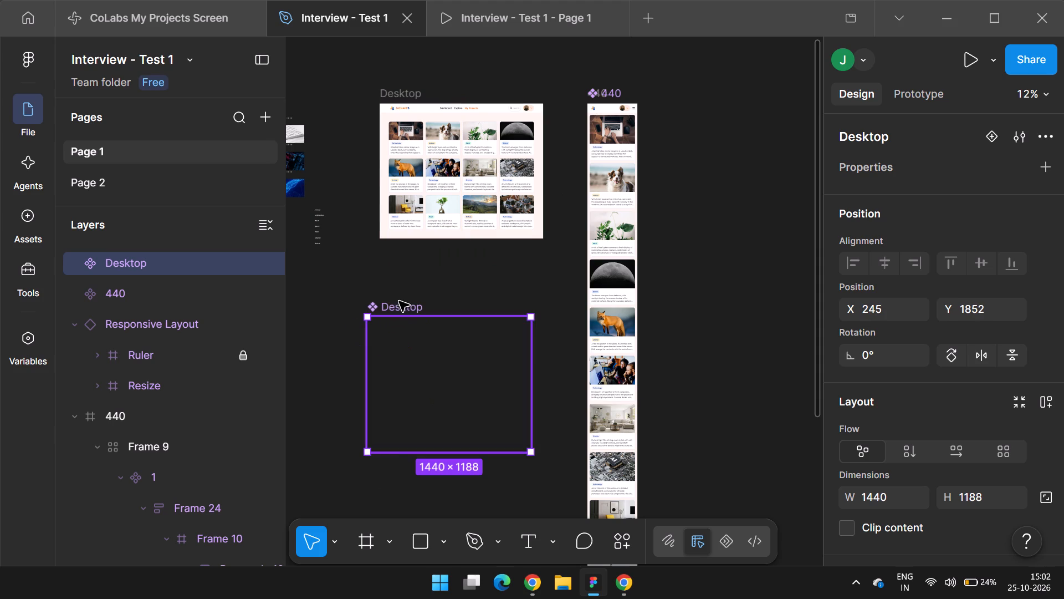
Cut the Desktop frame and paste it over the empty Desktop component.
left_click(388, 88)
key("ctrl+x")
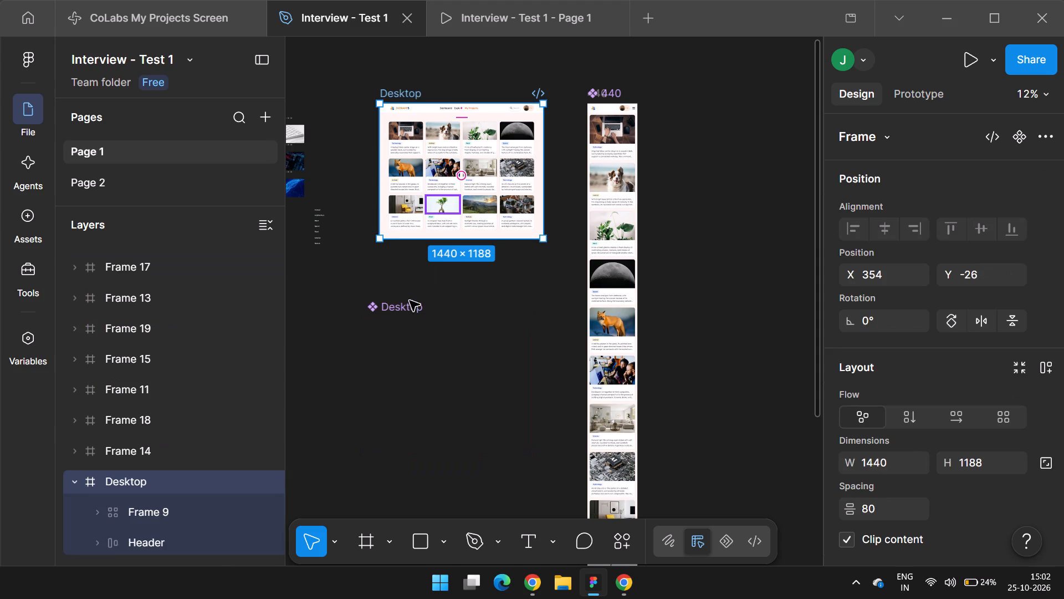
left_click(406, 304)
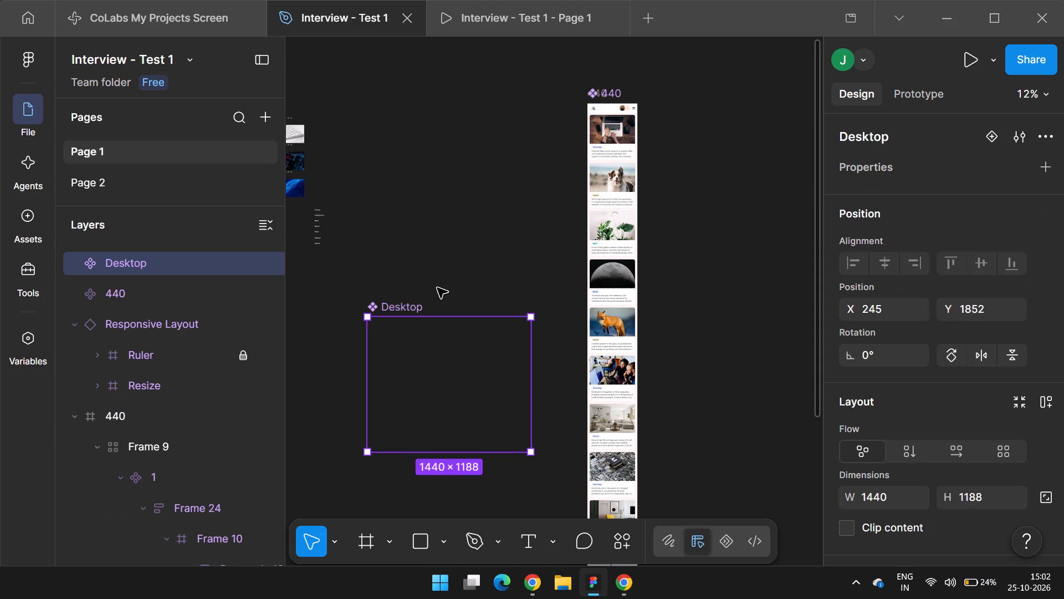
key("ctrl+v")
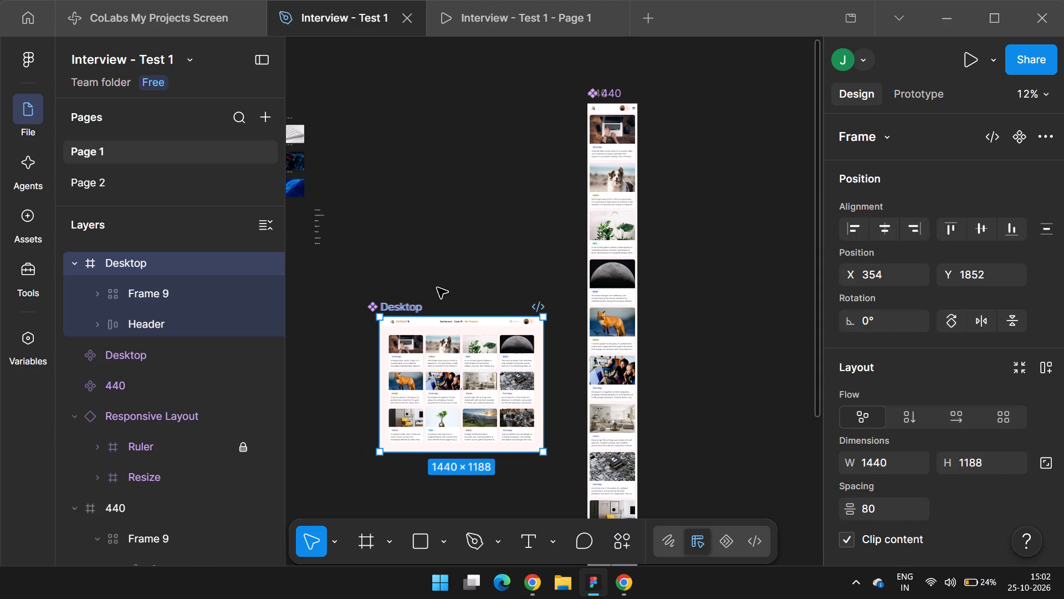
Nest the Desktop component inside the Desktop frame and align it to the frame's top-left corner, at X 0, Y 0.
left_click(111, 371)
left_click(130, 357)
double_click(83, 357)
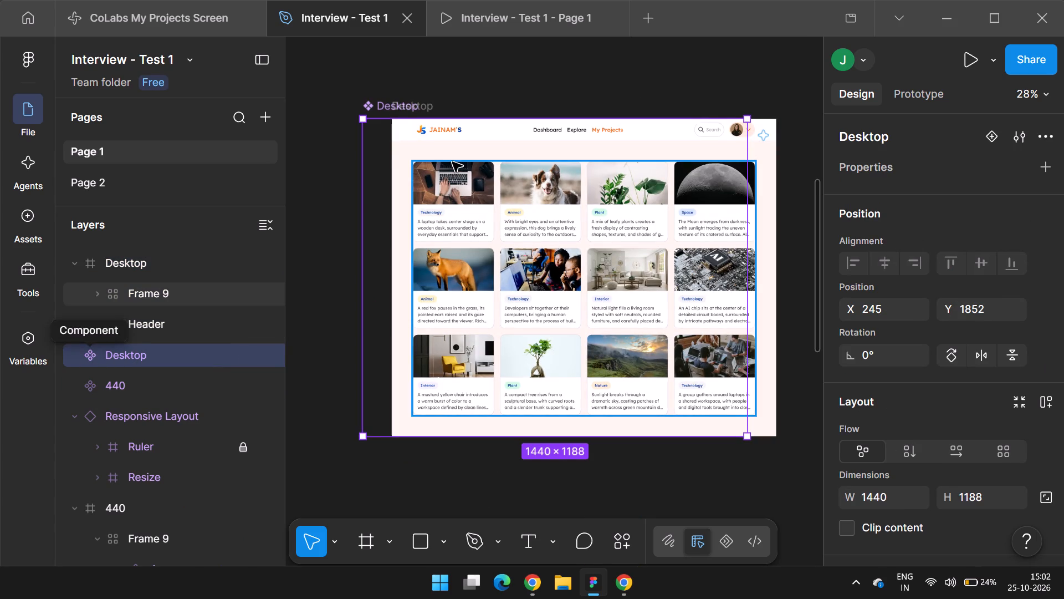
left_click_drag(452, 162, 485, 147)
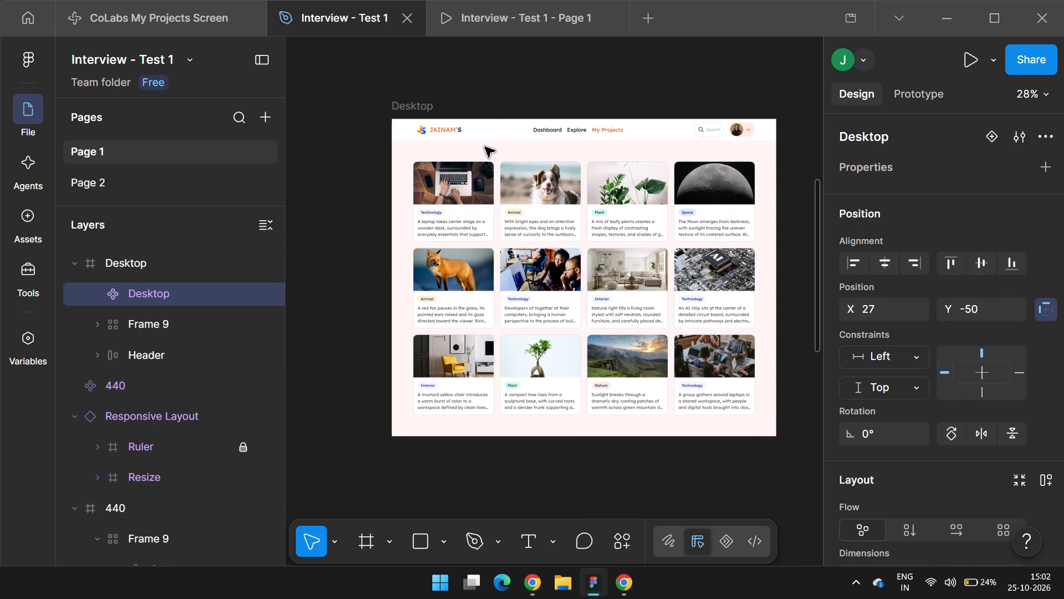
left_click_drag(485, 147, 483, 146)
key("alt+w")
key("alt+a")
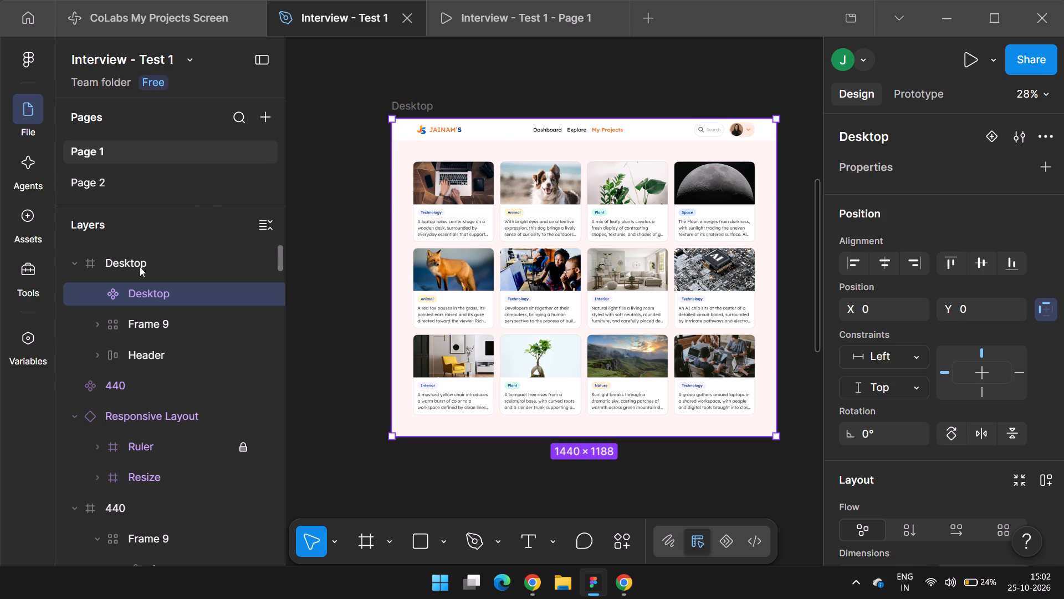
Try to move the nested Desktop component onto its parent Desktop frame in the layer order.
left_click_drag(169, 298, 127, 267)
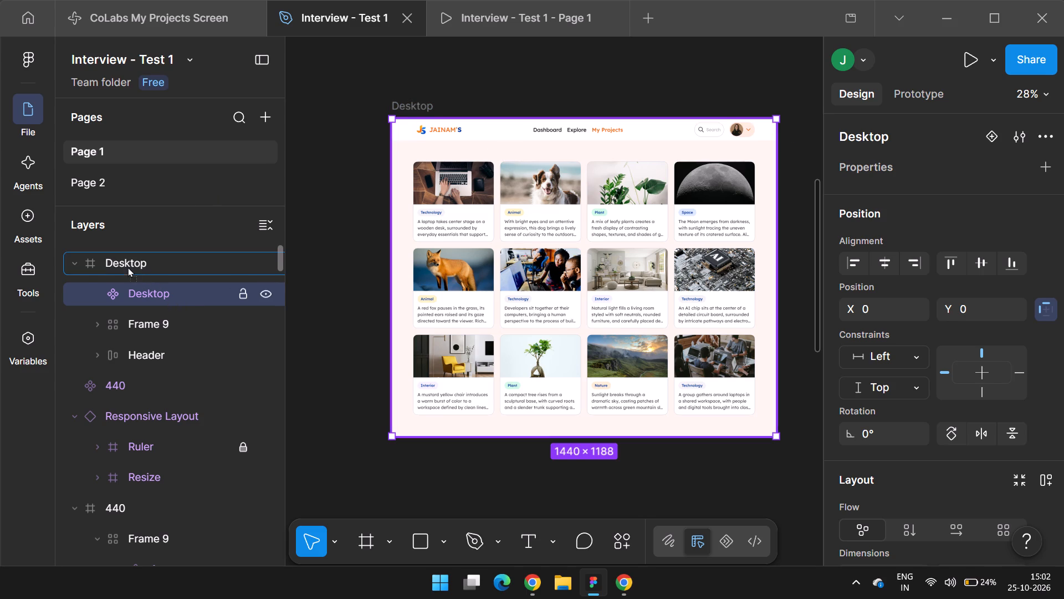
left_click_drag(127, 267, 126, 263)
Undo the Desktop frame and component changes, going back past both master layout assignments.
scroll(605, 104, "down", 6, "ctrl")
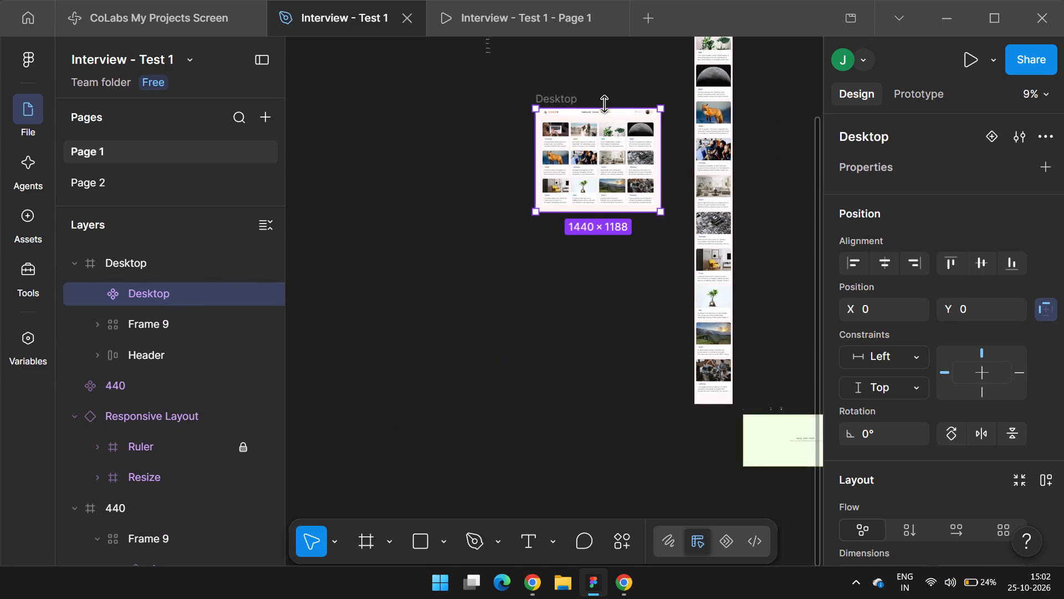
key("ctrl+z")
key("ctrl+z")
key("ctrl+z")
key("ctrl+z")
key("ctrl+z")
key("ctrl+z")
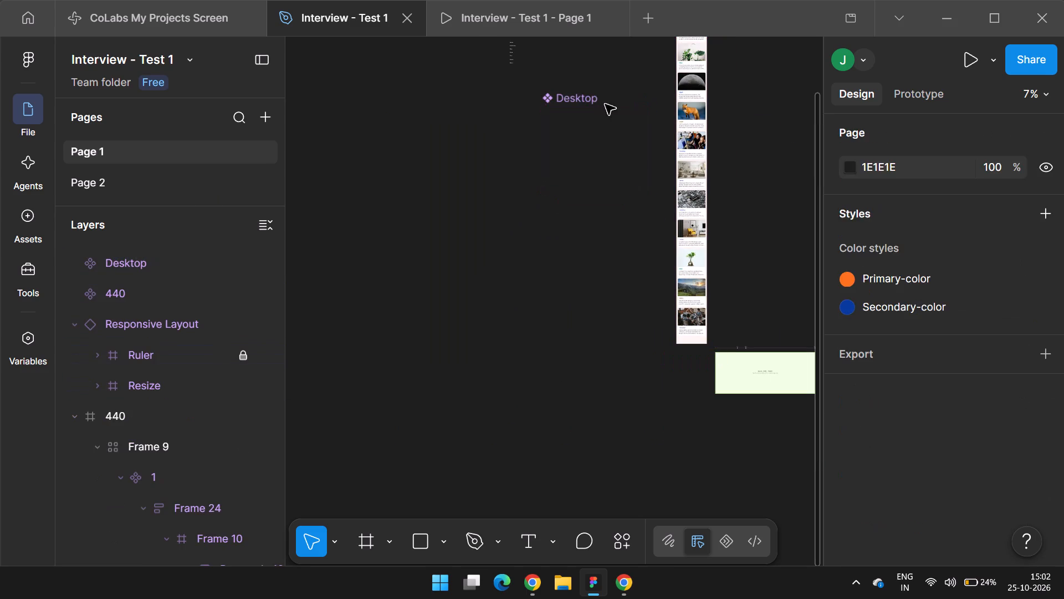
key("ctrl+z")
scroll(532, 197, "down", 5, "ctrl")
key("ctrl+z")
key("ctrl+z")
key("ctrl+z")
key("ctrl+z")
key("ctrl+z")
key("ctrl+z")
key("ctrl+z")
key("ctrl+z")
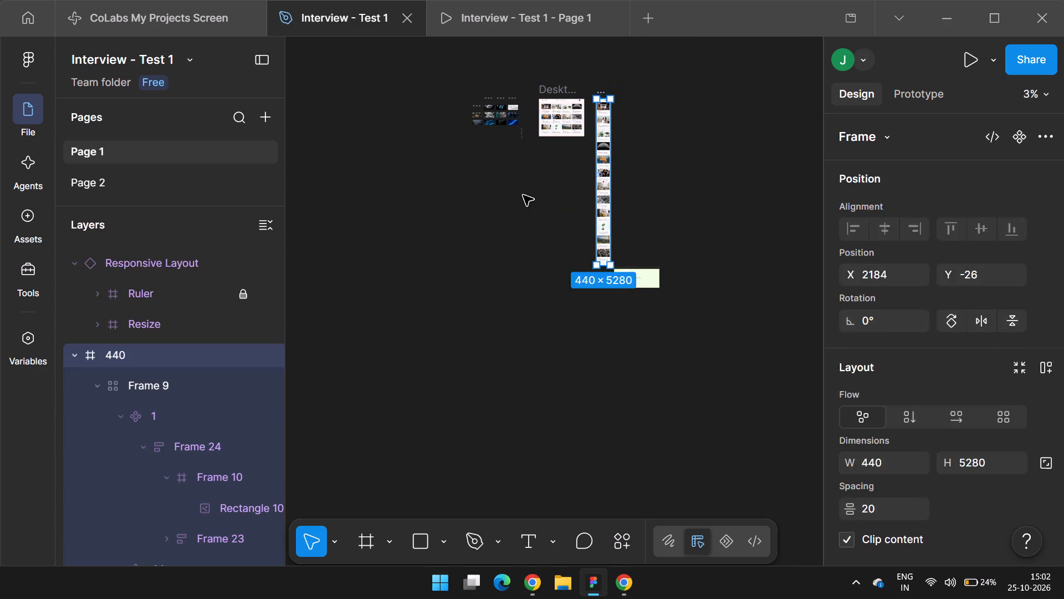
Delete the Responsive Layout instance below the 440 frame.
scroll(674, 234, "up", 4, "ctrl")
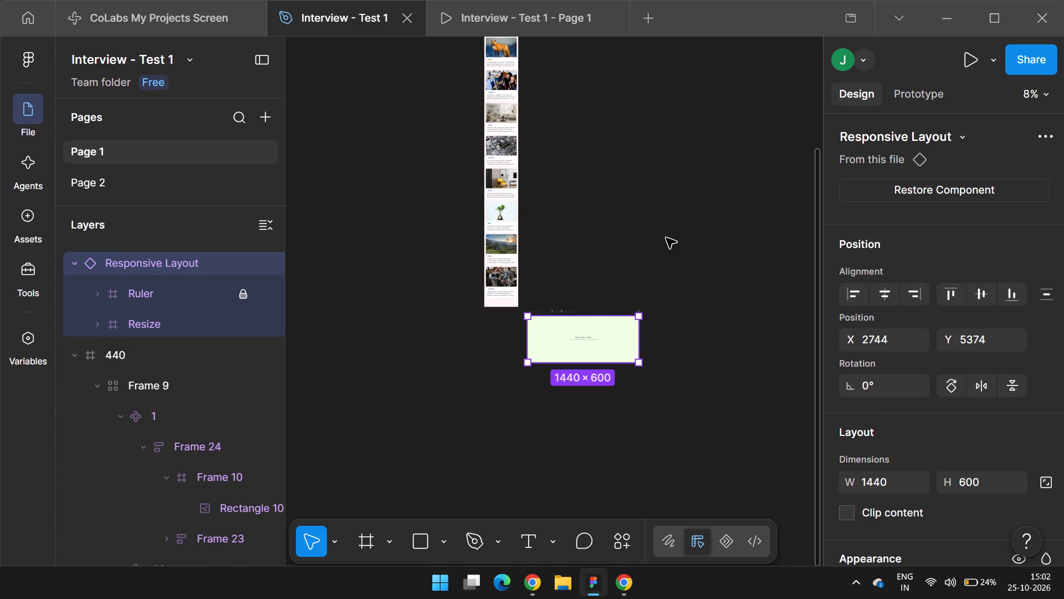
key("Delete")
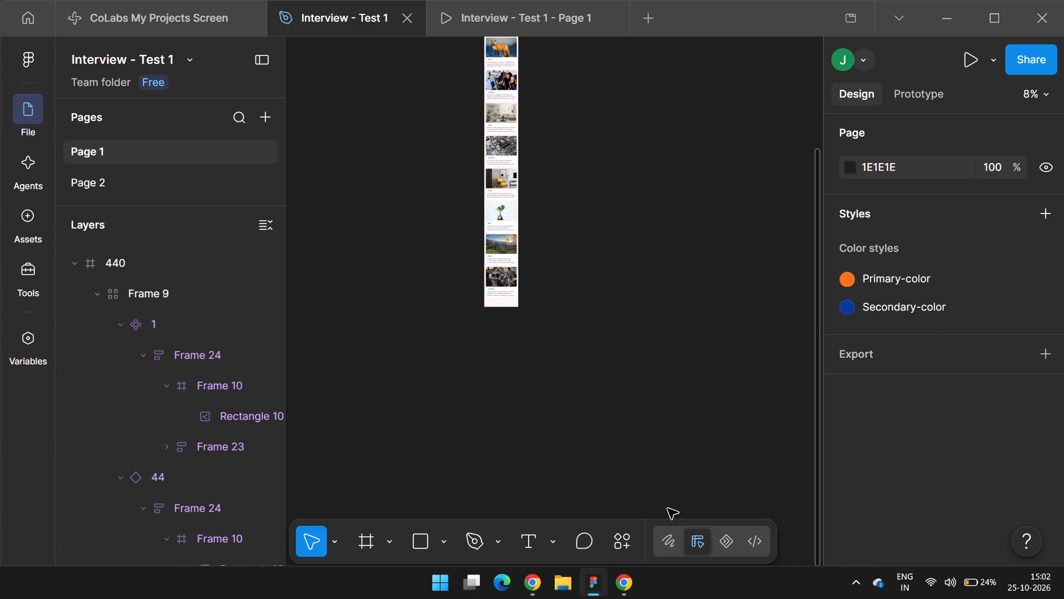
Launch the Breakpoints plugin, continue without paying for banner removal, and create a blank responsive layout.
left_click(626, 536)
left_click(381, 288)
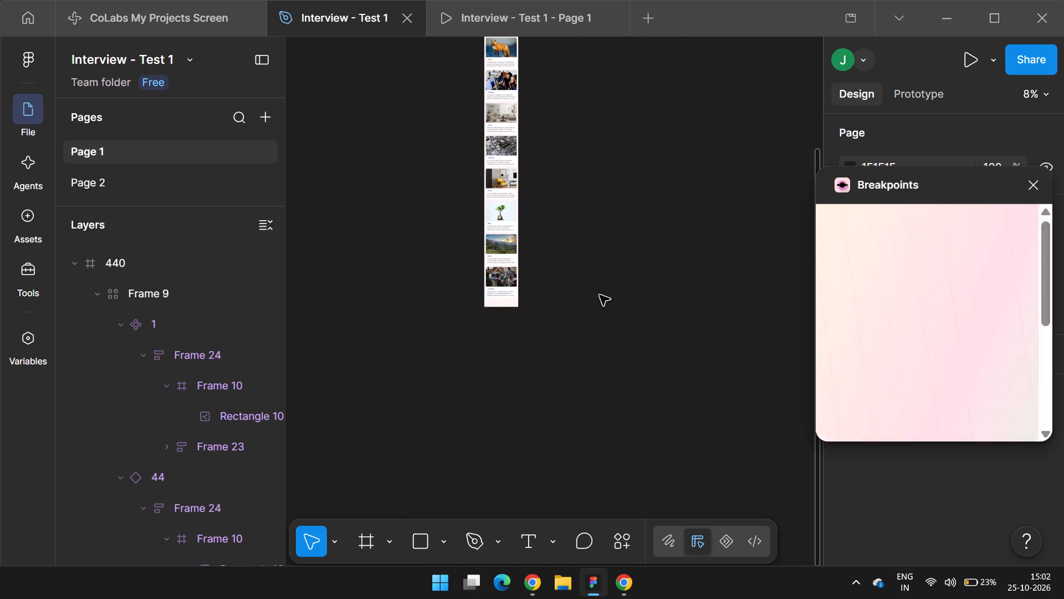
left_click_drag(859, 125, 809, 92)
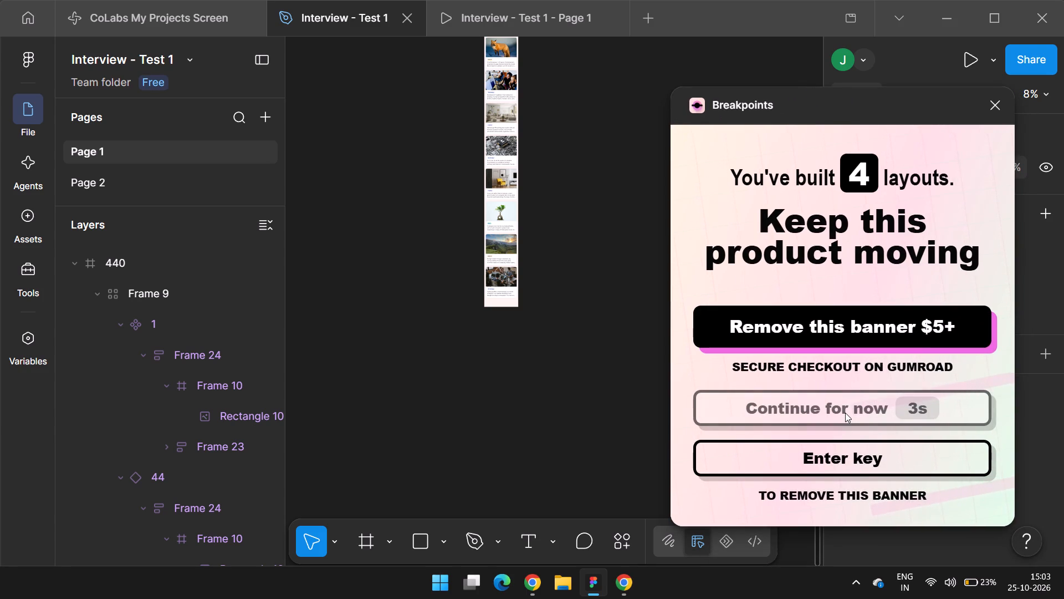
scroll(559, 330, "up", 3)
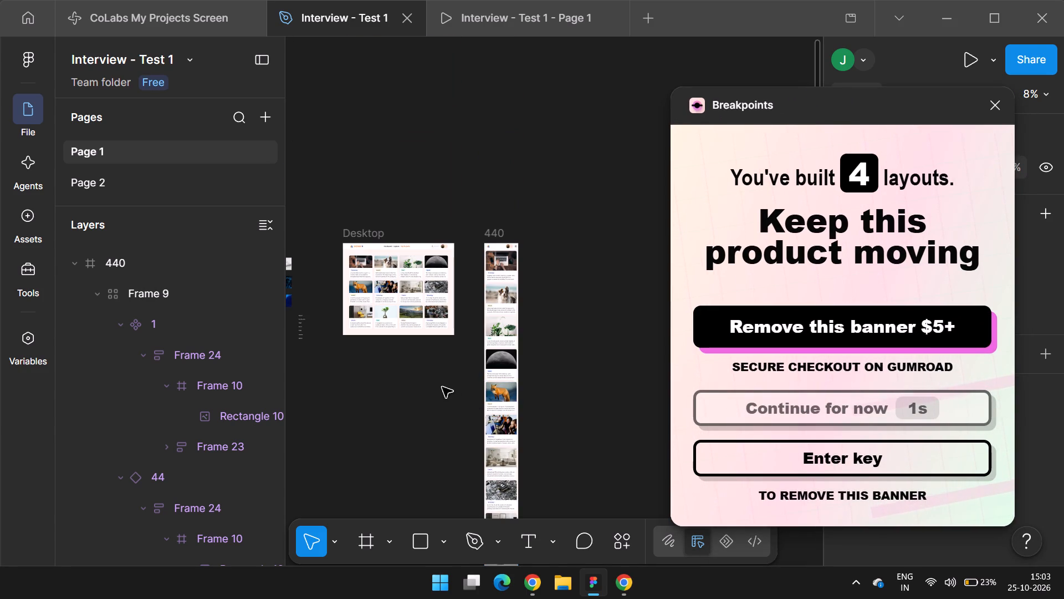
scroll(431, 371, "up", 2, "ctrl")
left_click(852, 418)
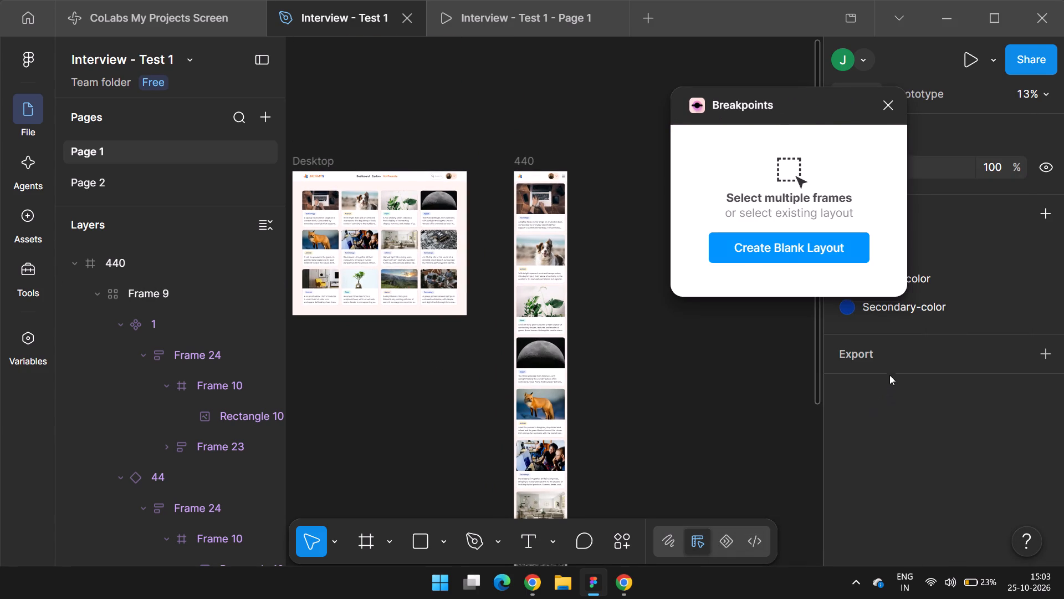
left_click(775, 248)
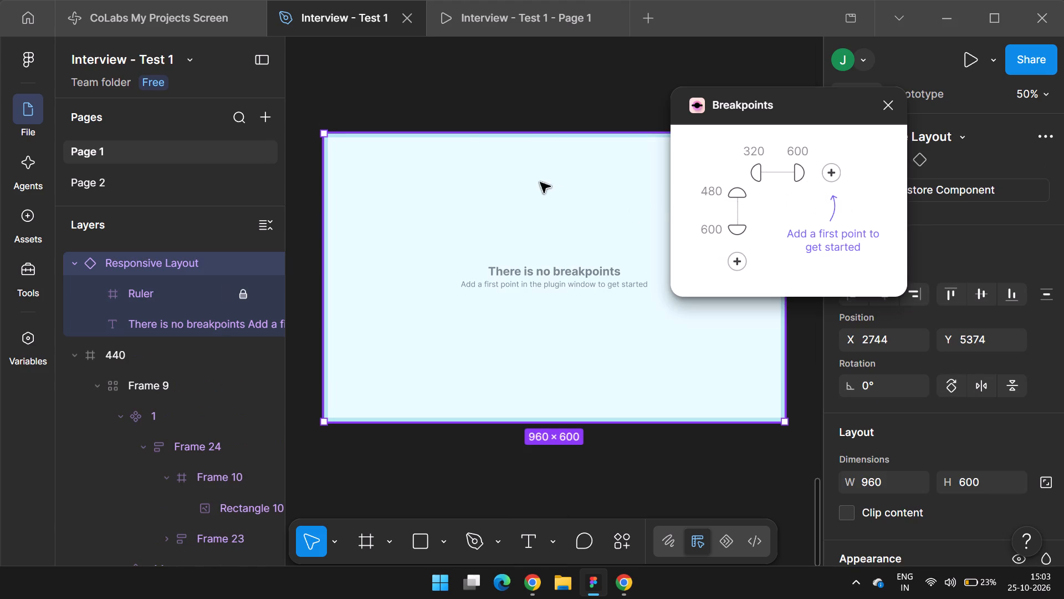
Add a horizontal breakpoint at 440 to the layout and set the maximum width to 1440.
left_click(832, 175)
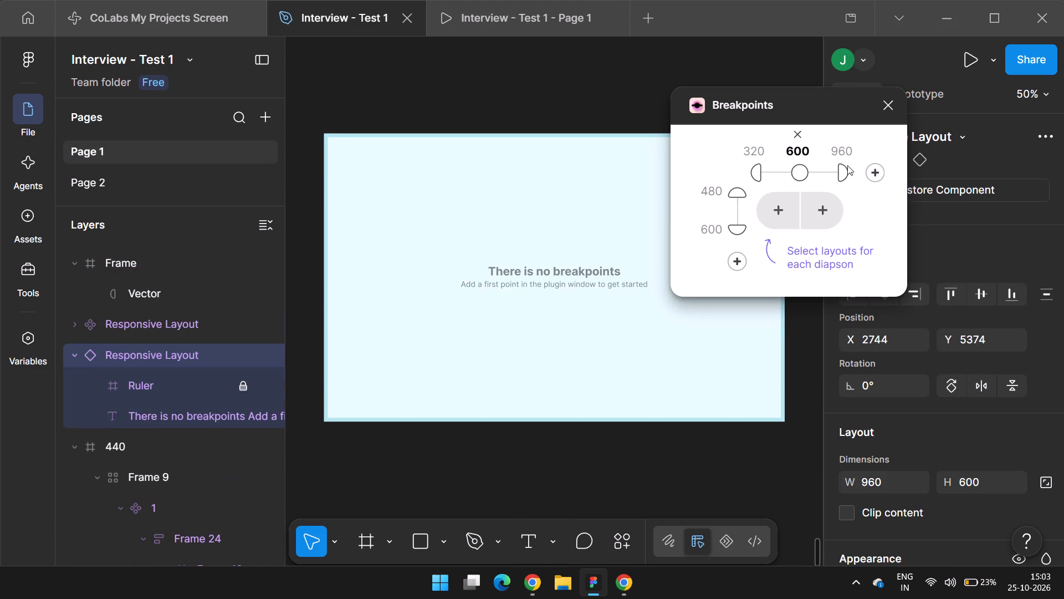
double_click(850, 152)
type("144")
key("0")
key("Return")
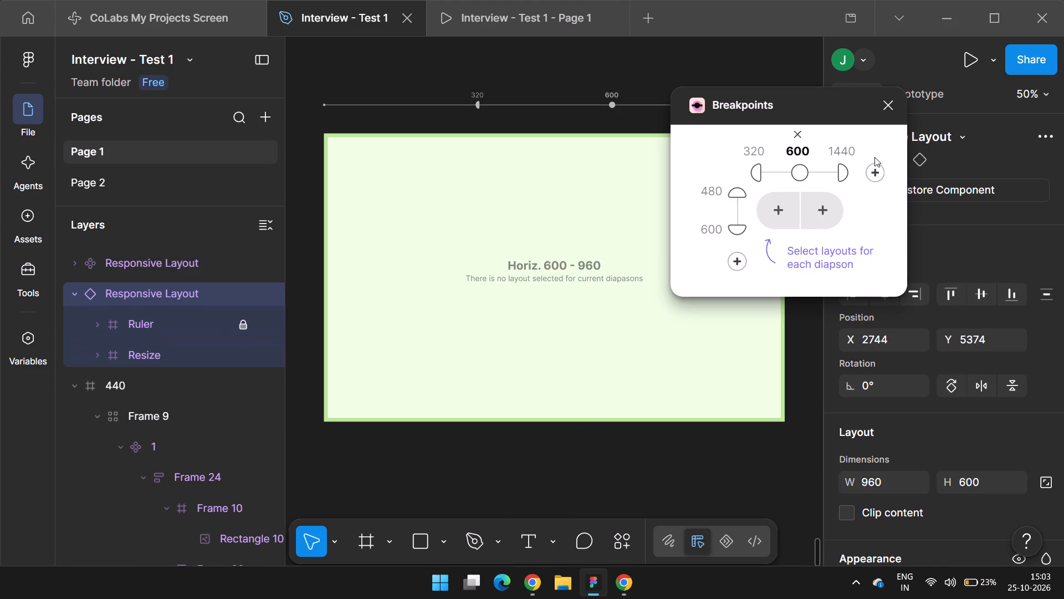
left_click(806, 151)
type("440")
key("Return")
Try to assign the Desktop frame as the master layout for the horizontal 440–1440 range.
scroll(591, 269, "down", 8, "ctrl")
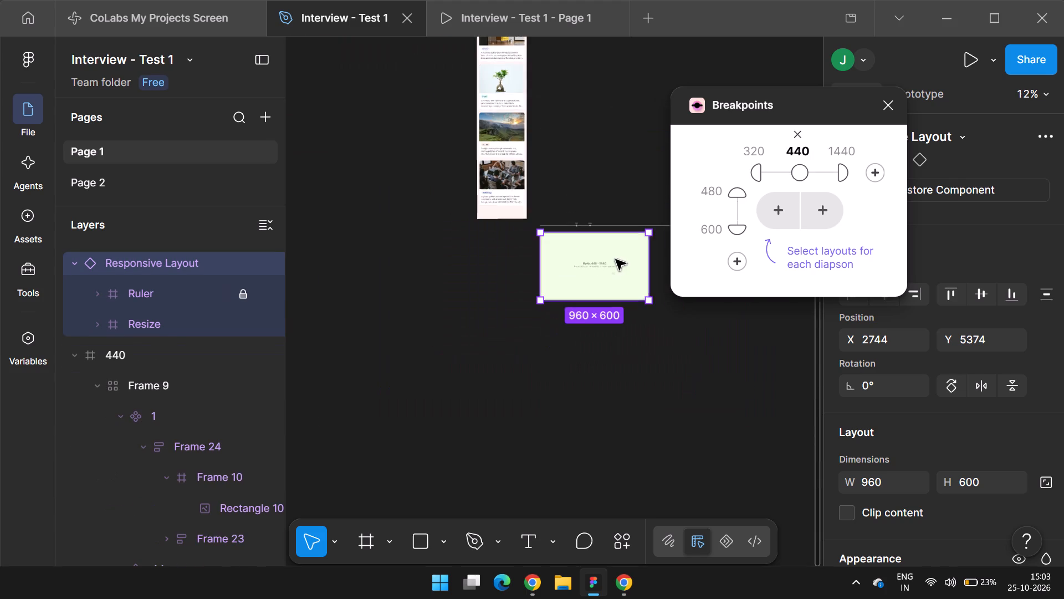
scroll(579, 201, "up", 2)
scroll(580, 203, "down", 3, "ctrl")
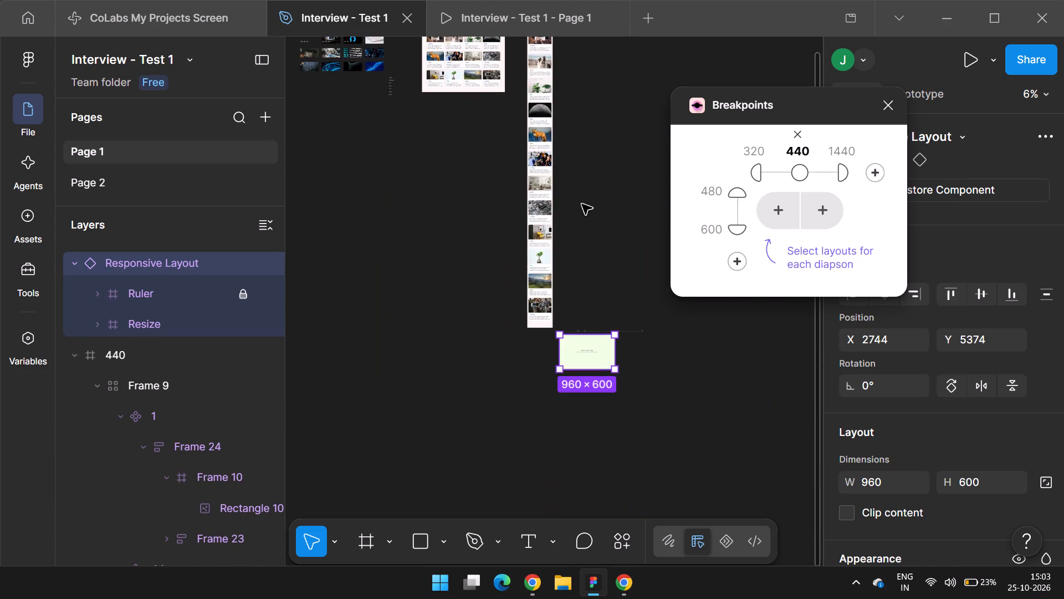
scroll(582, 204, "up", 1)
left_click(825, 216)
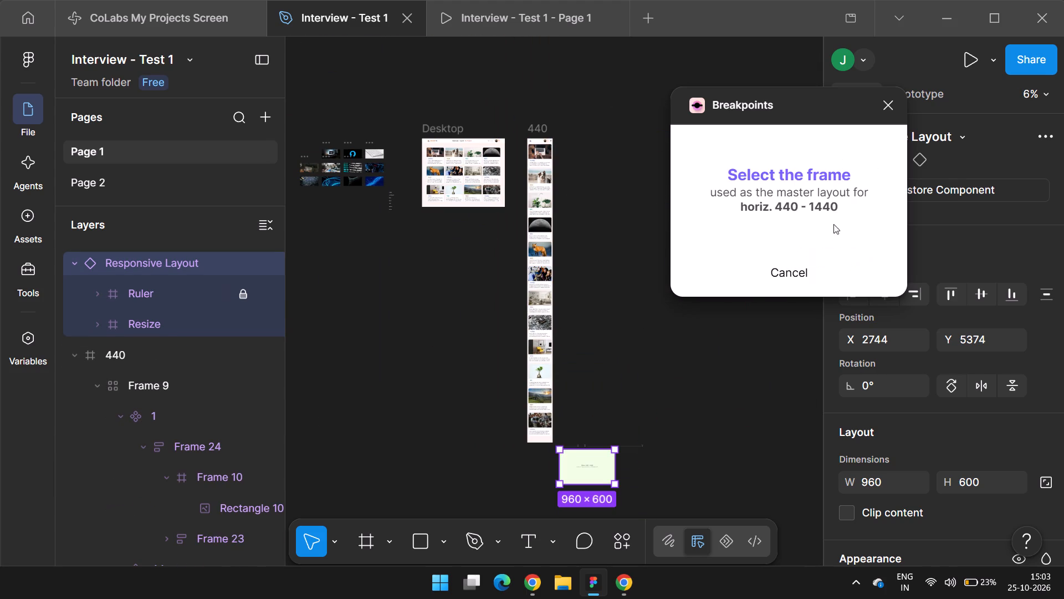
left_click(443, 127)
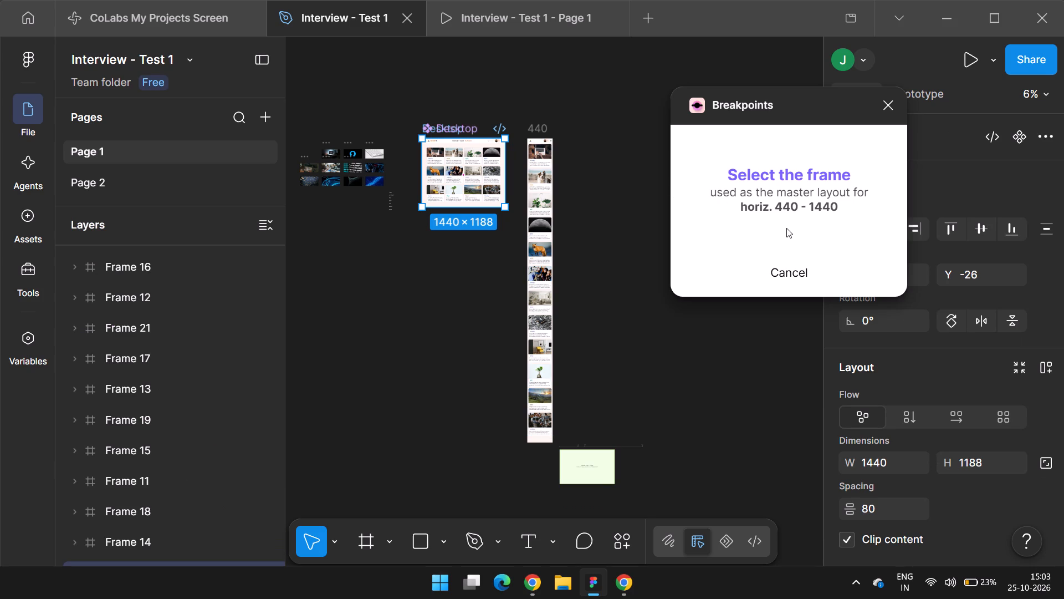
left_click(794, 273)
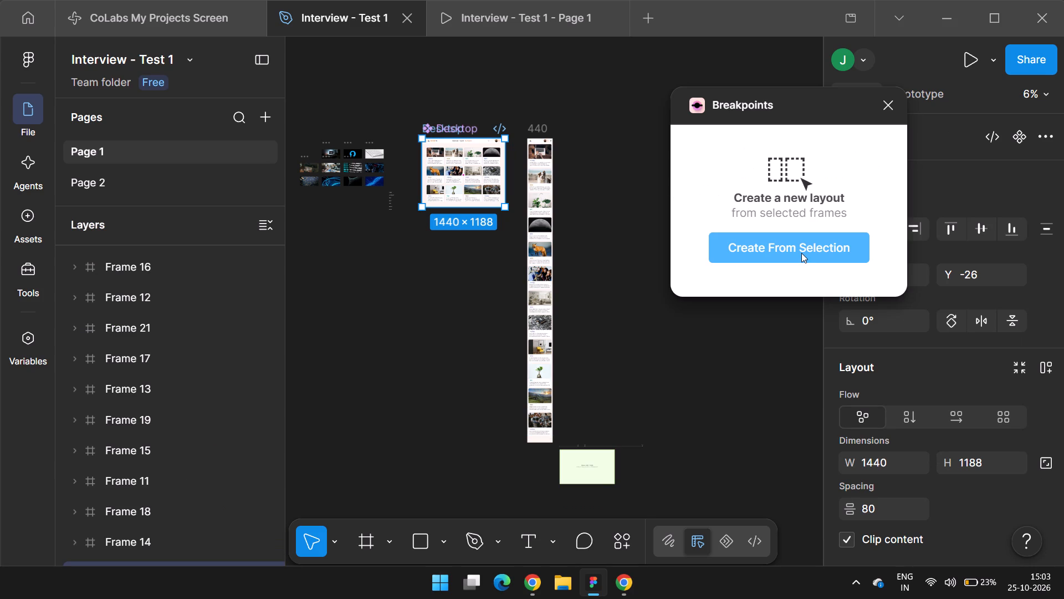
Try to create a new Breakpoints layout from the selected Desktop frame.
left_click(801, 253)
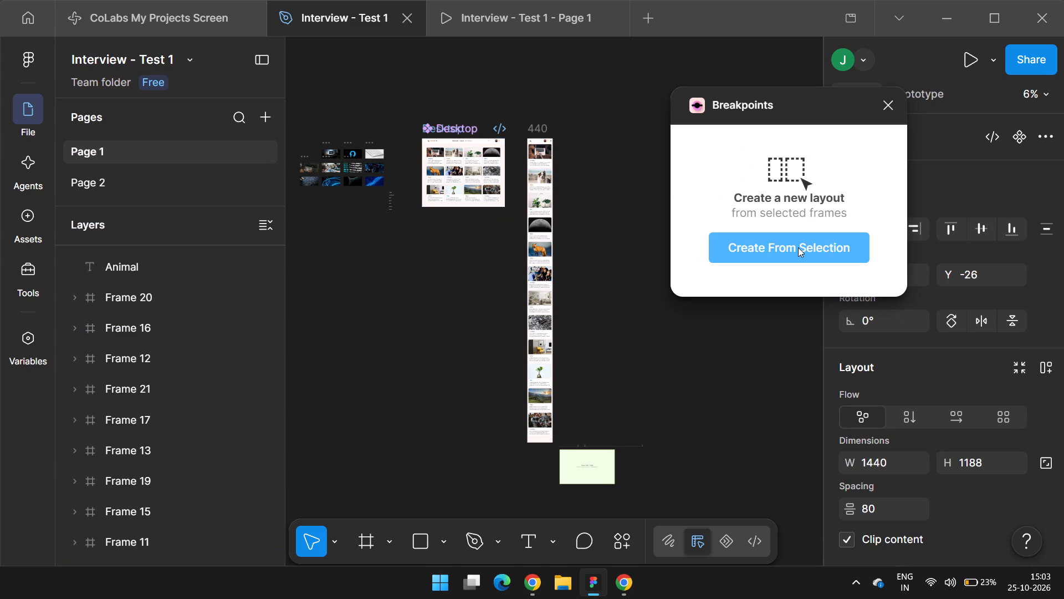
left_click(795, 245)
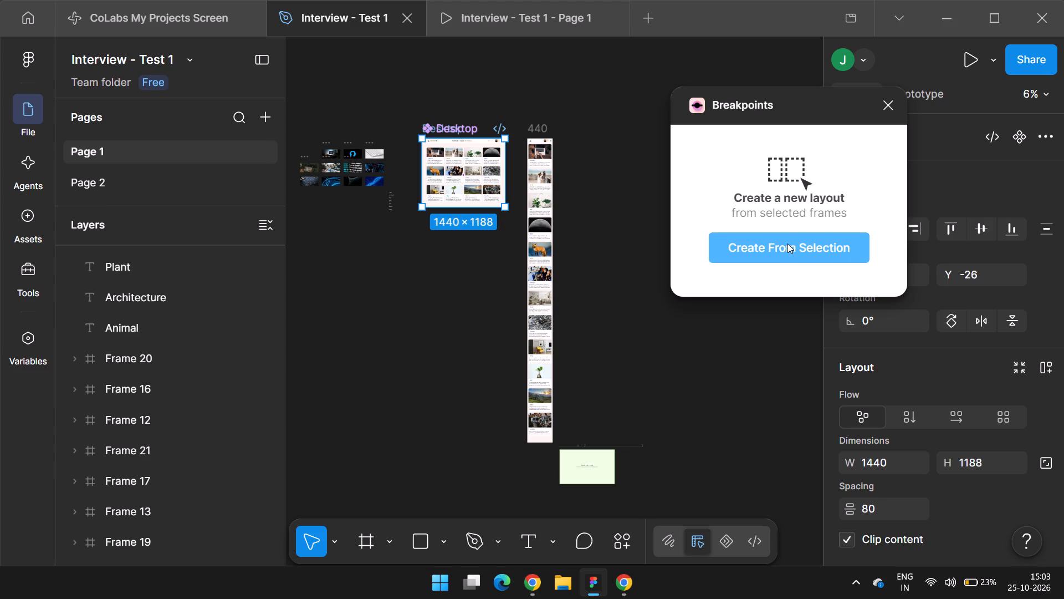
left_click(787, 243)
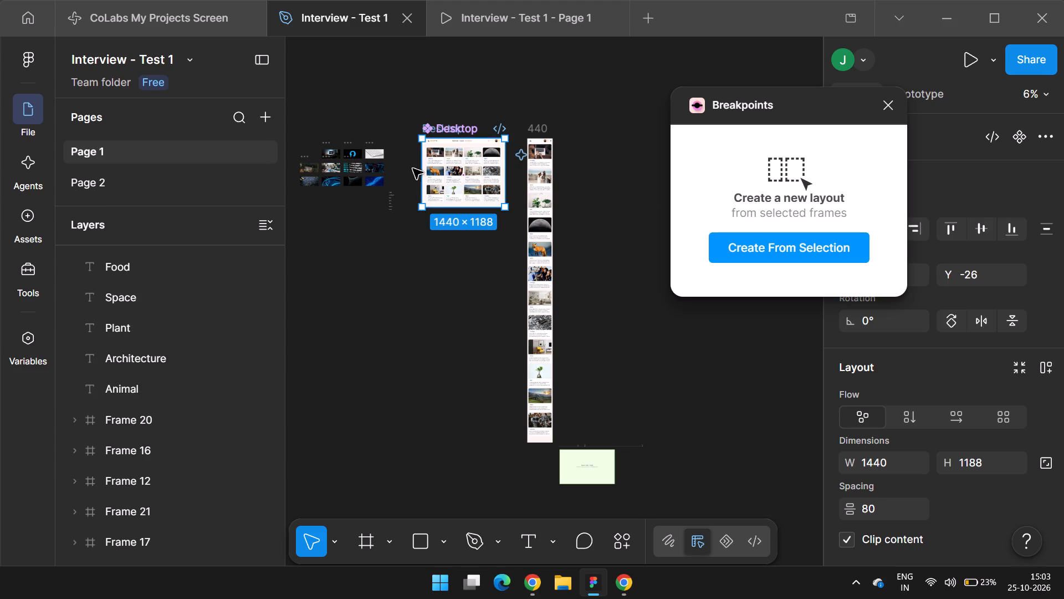
Move the Desktop frame to the right of the 440 frame and delete the four empty Desktop components left behind.
left_click_drag(461, 163, 627, 232)
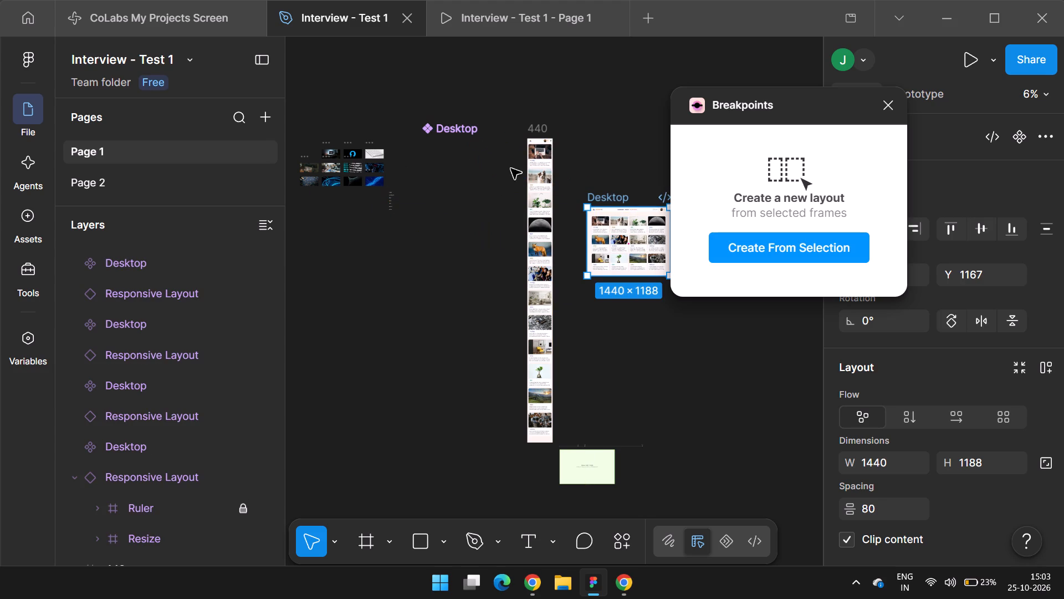
left_click(451, 128)
key("Delete")
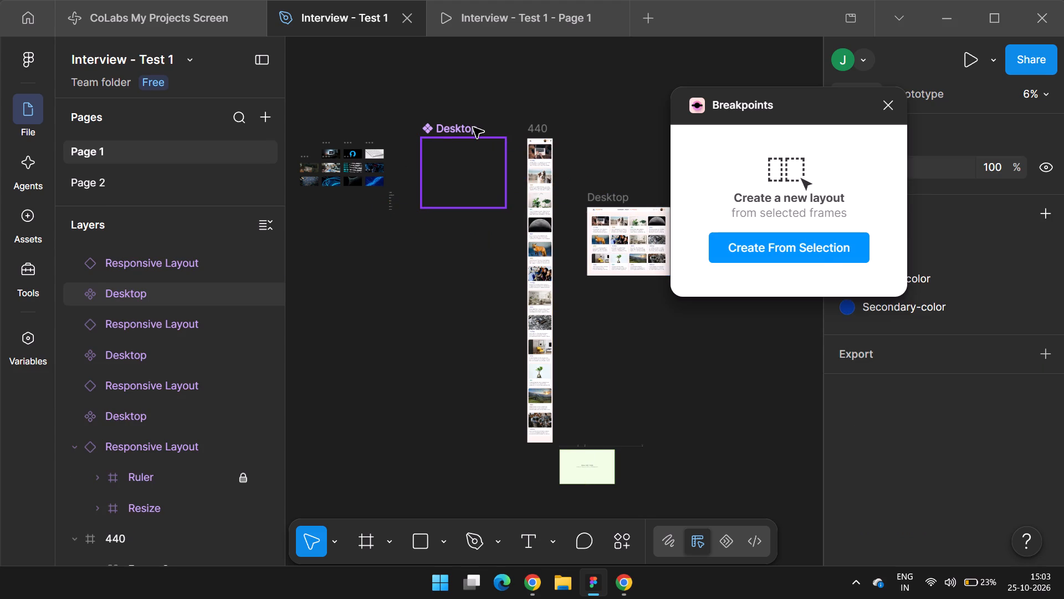
left_click(463, 128)
key("Delete")
left_click(461, 129)
key("Delete")
left_click(462, 129)
key("Delete")
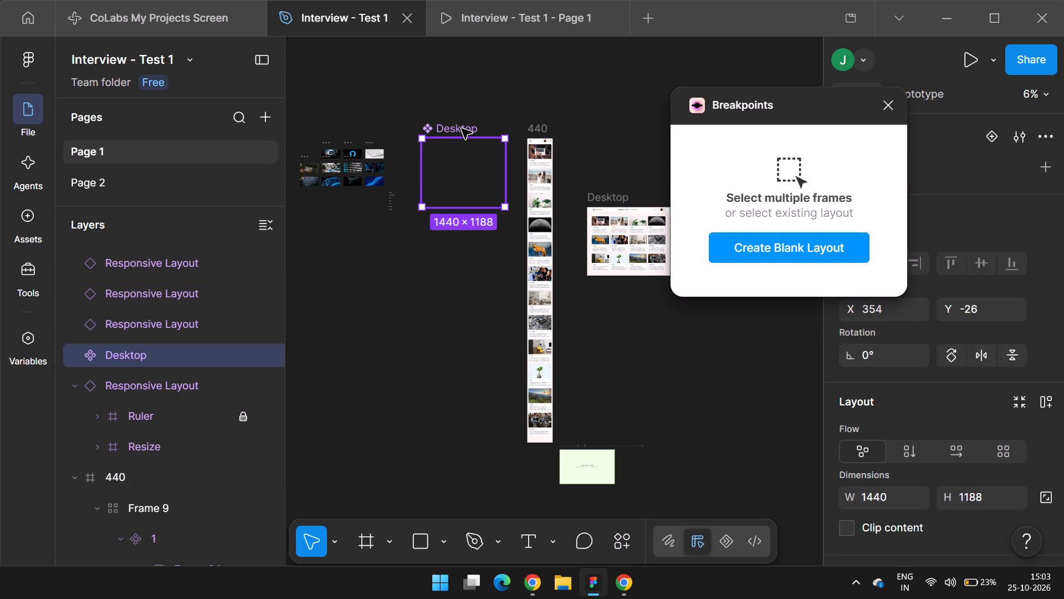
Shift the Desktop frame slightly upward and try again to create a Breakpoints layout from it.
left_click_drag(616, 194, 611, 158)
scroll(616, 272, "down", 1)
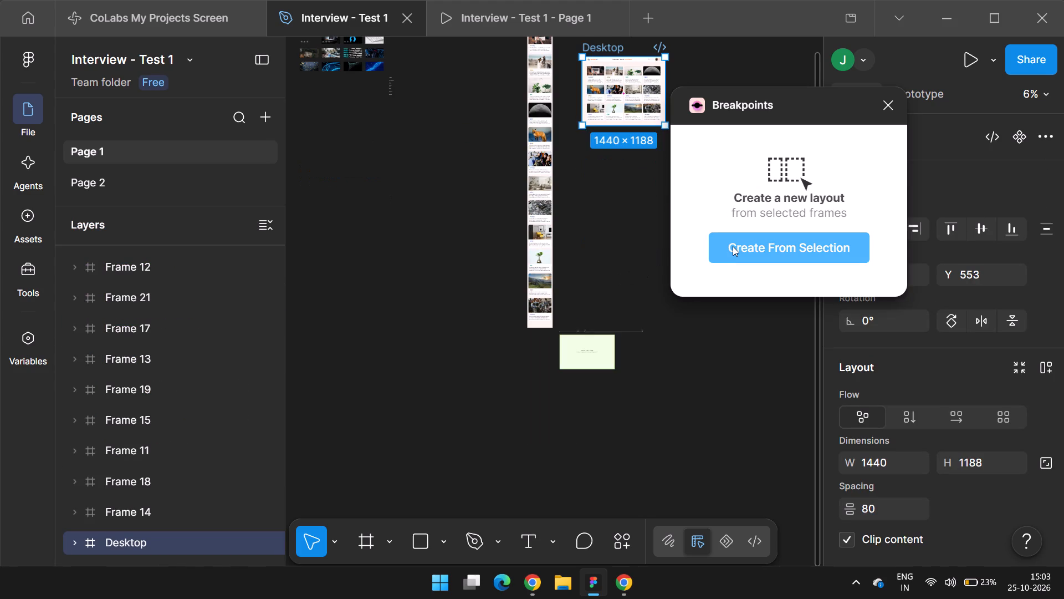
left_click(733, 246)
Move the Desktop frame down off the new Desktop component and delete that empty component.
scroll(616, 231, "up", 1)
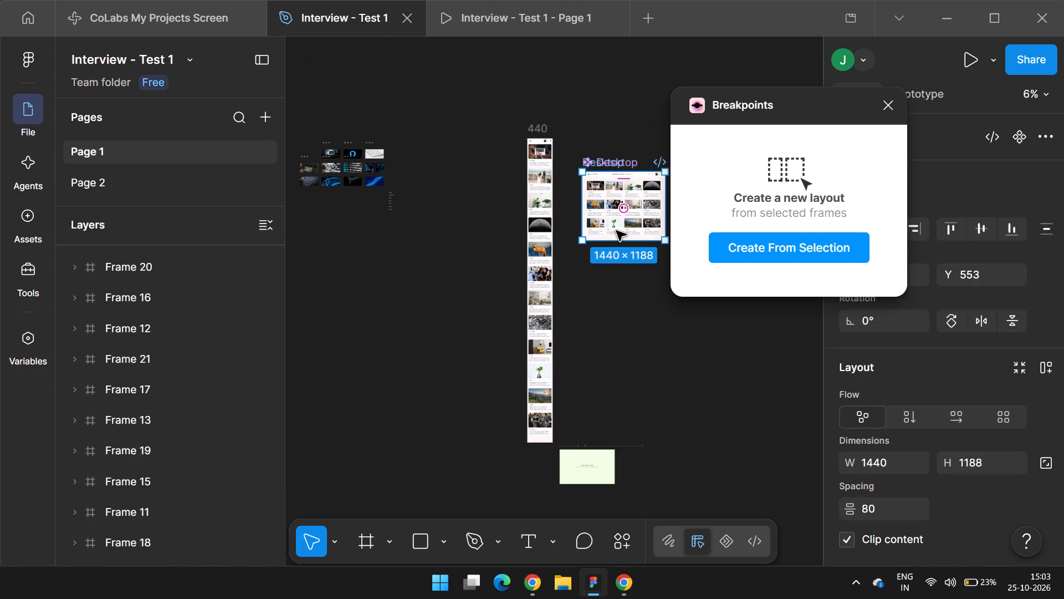
left_click_drag(612, 161, 606, 169)
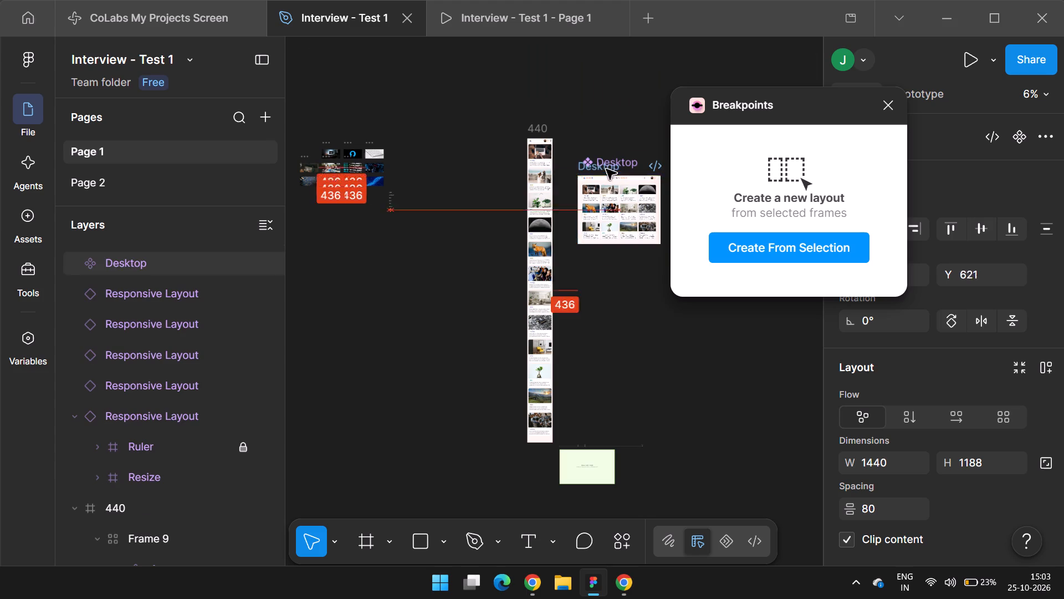
left_click_drag(606, 169, 613, 211)
left_click(612, 163)
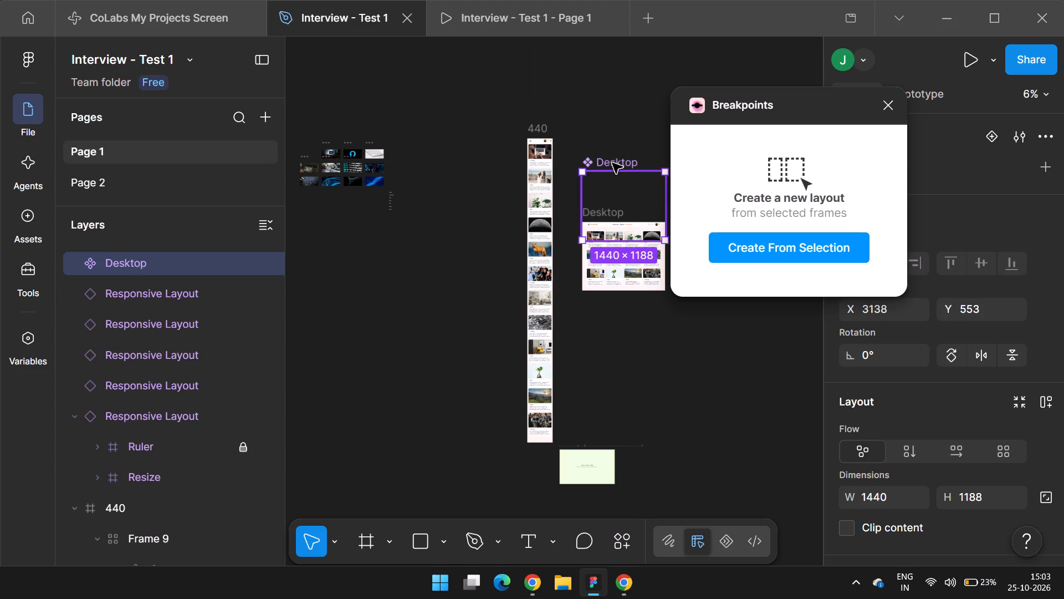
key("Delete")
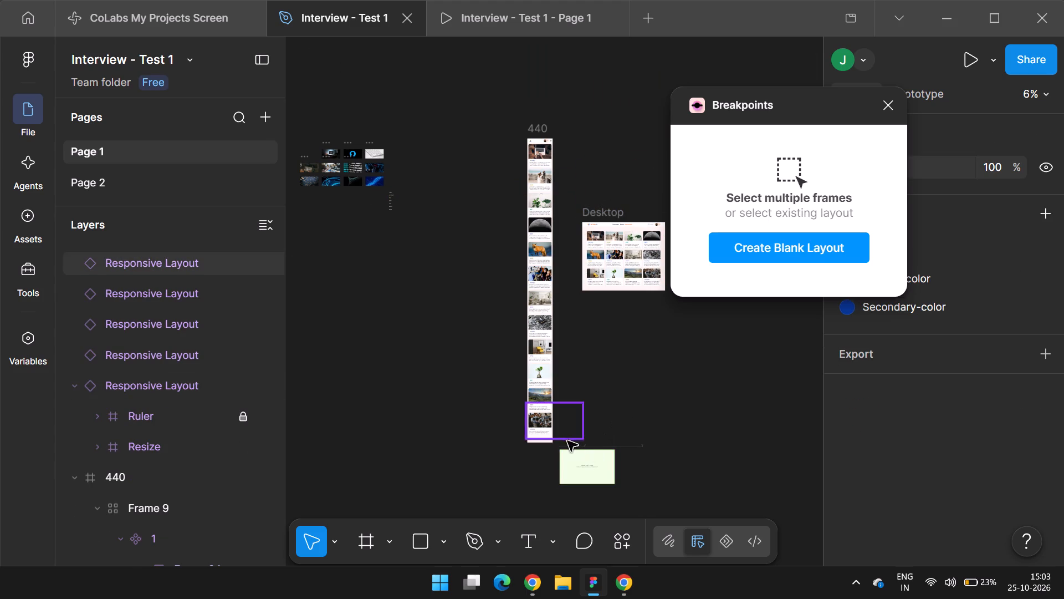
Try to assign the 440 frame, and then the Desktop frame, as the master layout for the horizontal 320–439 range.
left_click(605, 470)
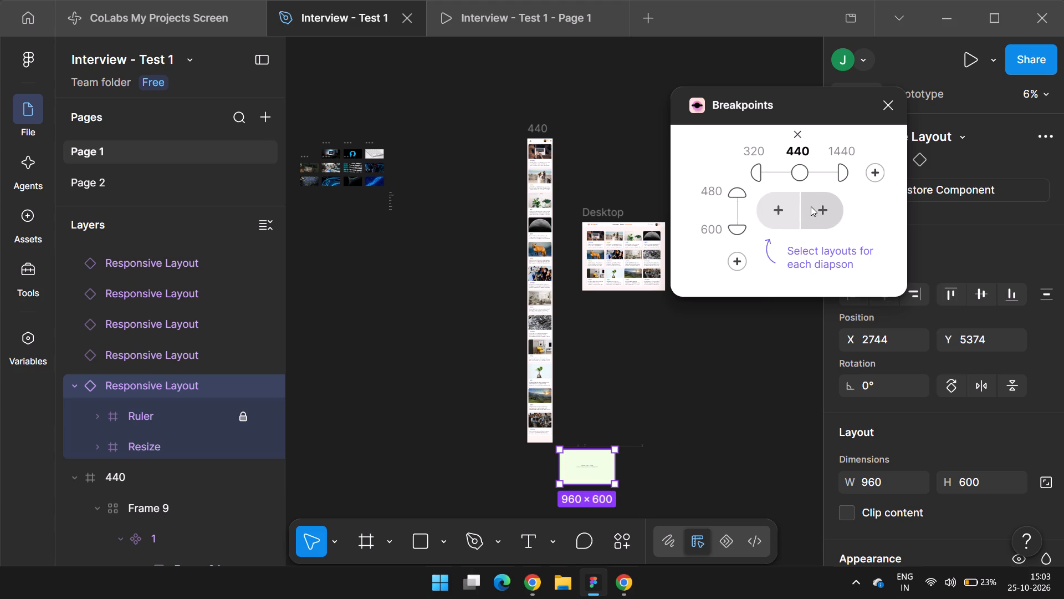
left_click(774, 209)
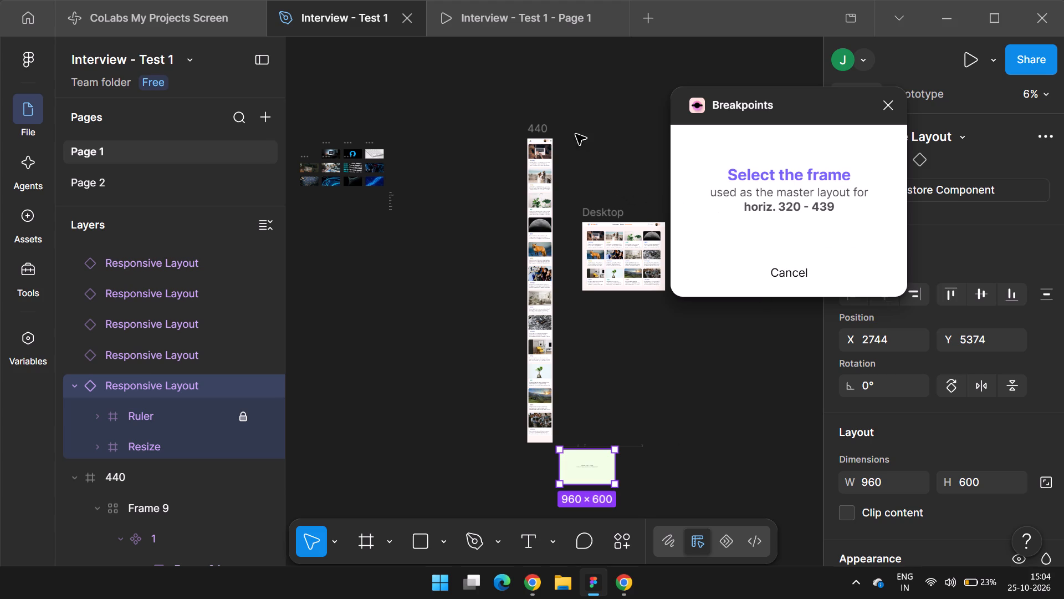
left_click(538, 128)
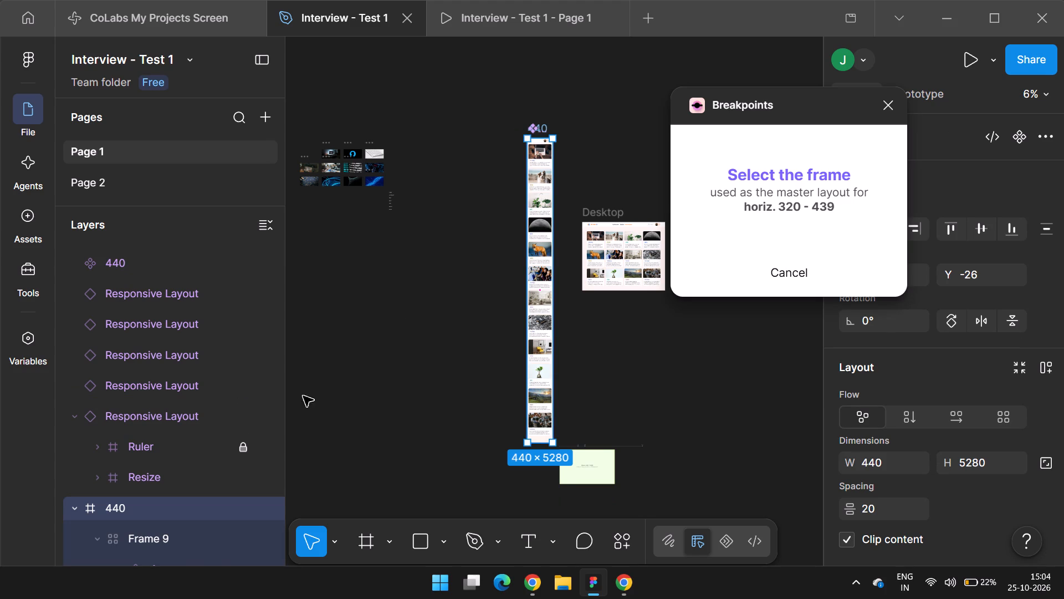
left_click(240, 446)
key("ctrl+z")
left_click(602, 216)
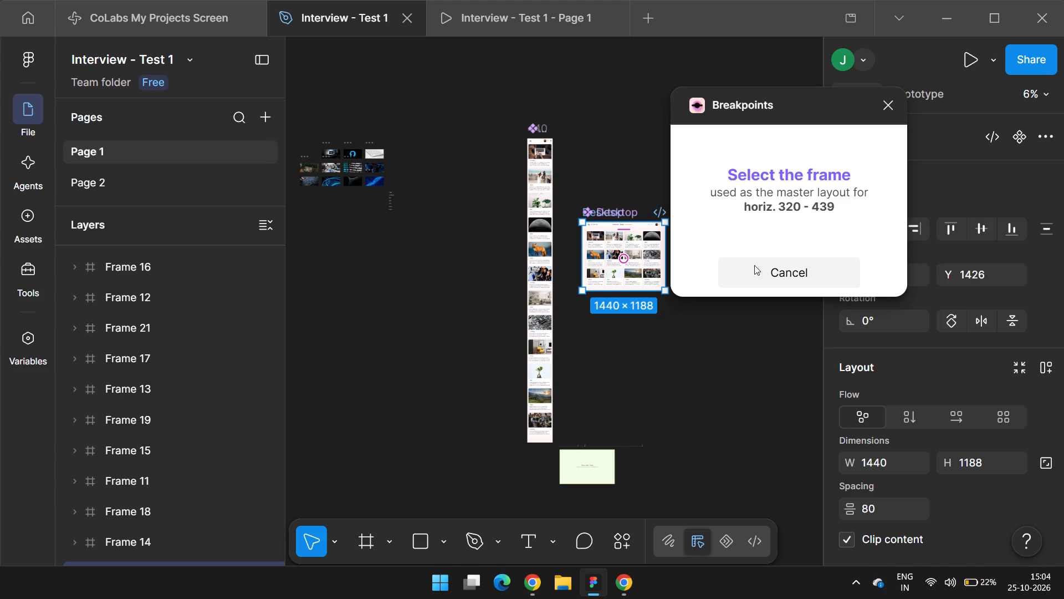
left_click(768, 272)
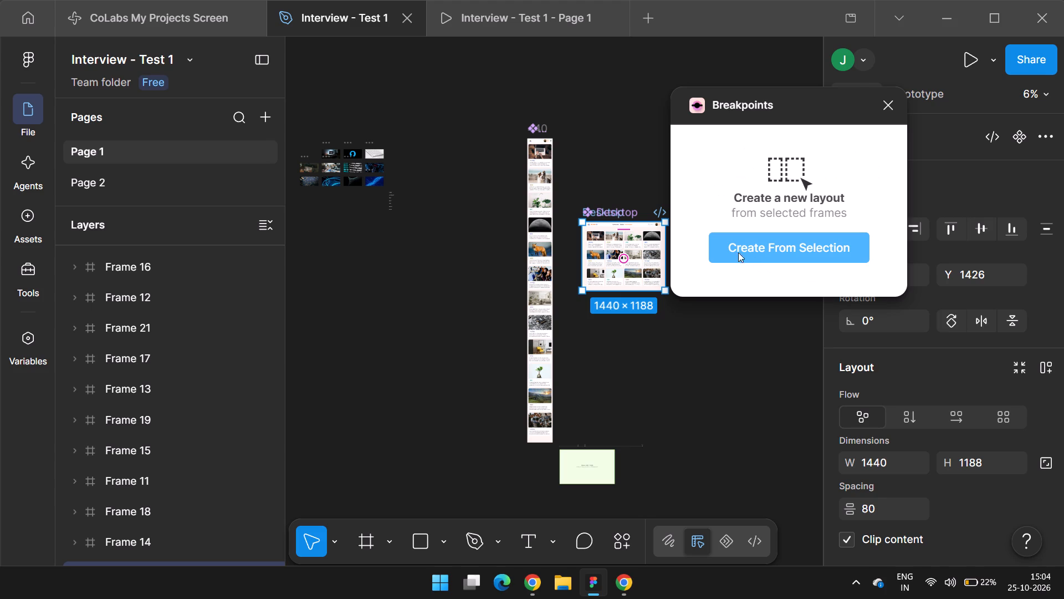
Delete the Desktop and 440 master components and close the Breakpoints plugin.
left_click(612, 209)
key("Delete")
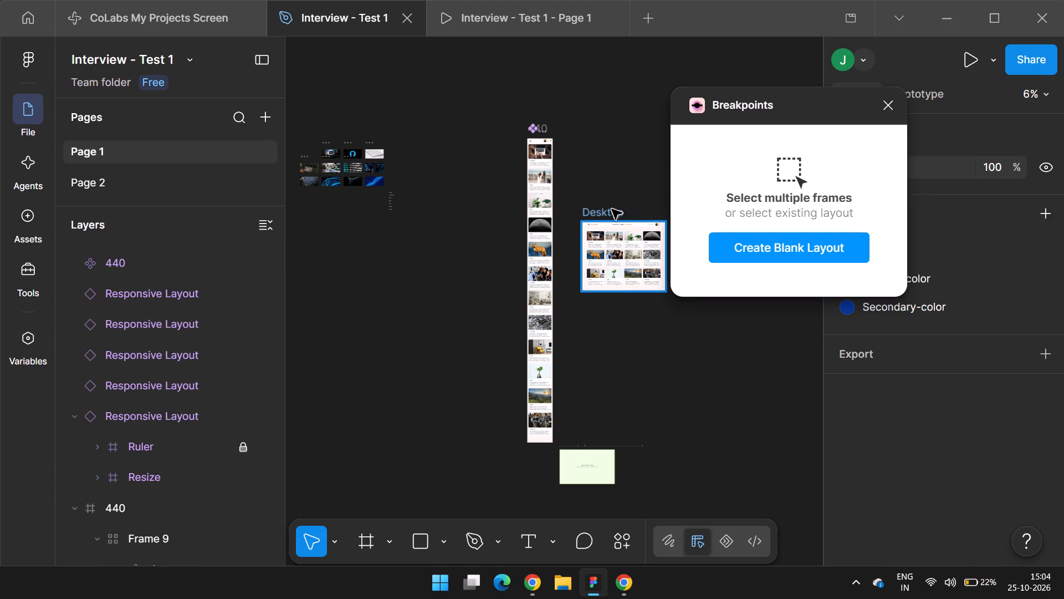
left_click(538, 128)
key("Delete")
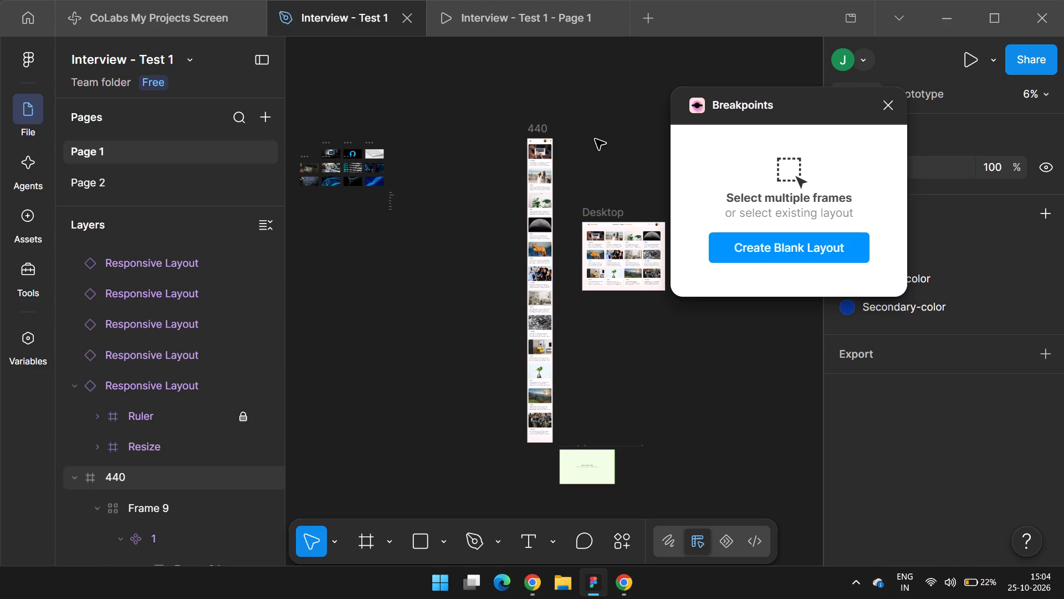
left_click(883, 106)
Delete the green Responsive Layout below the 440 frame together with the empty one overlapping the frame's bottom.
left_click(593, 473)
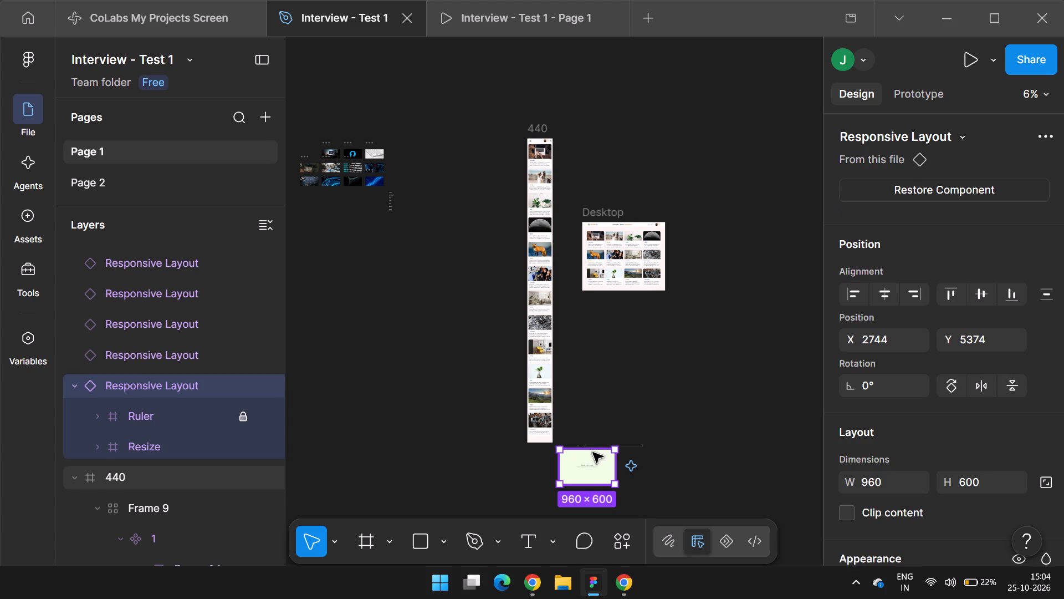
left_click(672, 486)
left_click_drag(695, 495, 579, 433)
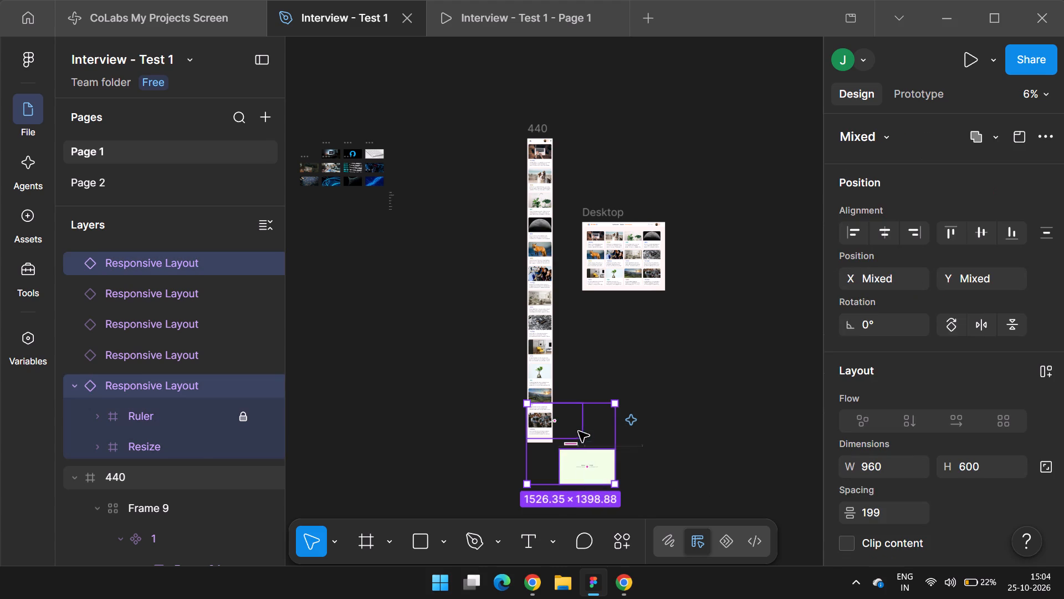
key("Delete")
Hide the interface and place the Desktop frame just right of the 440 frame with their top edges aligned.
scroll(632, 375, "up", 1)
key("ctrl+backslash")
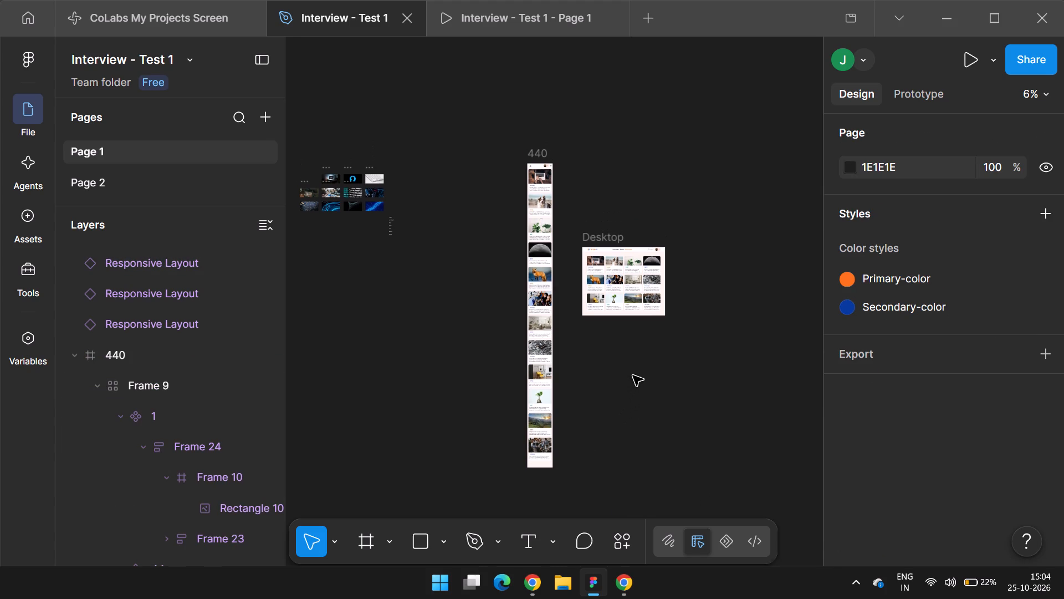
scroll(612, 238, "up", 5, "ctrl")
left_click_drag(538, 250, 532, 161)
scroll(516, 158, "up", 3)
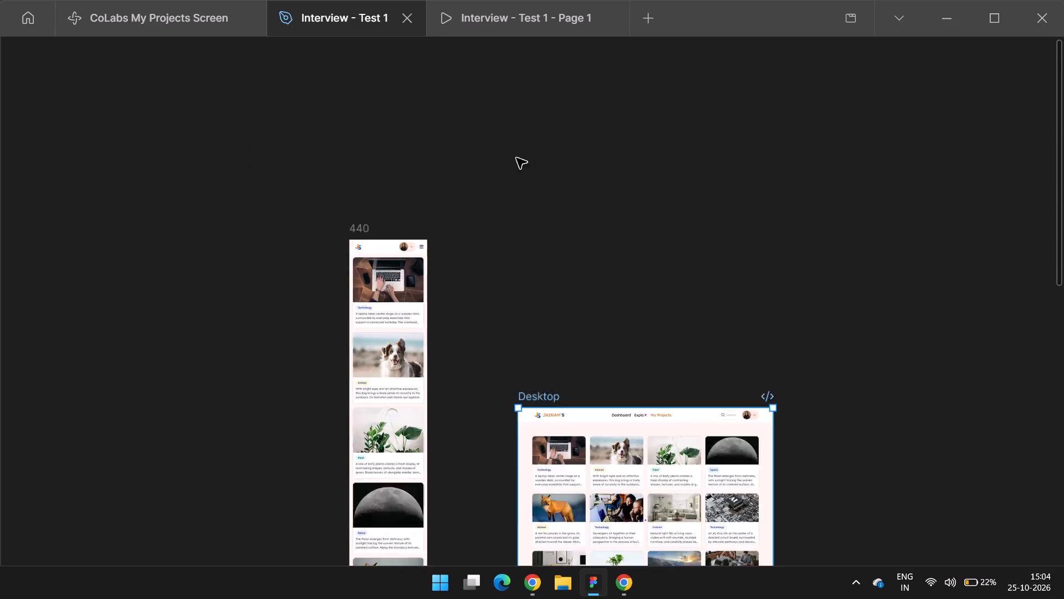
scroll(516, 158, "up", 2)
scroll(560, 381, "down", 3)
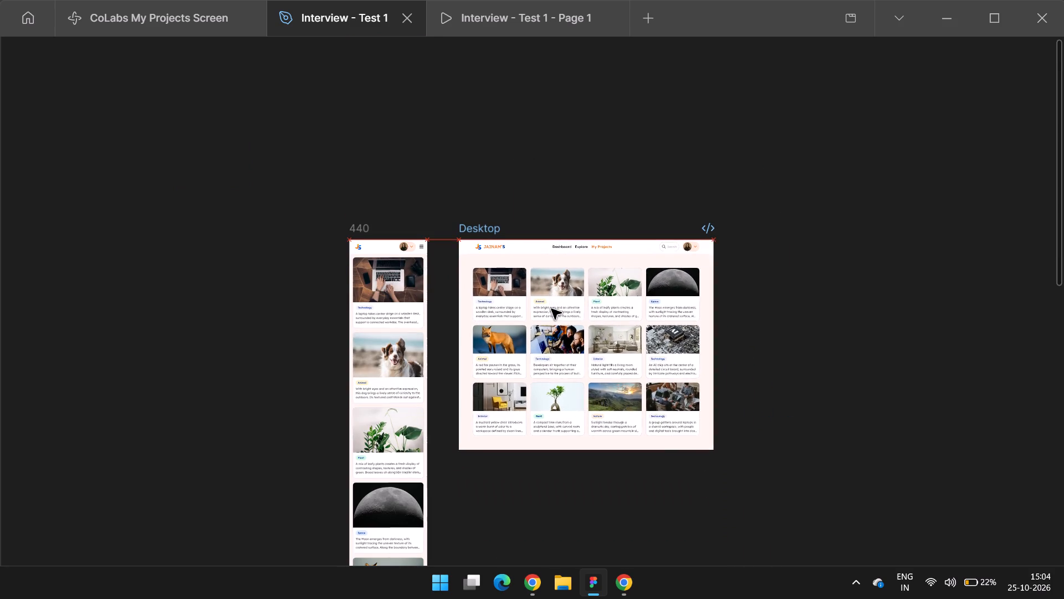
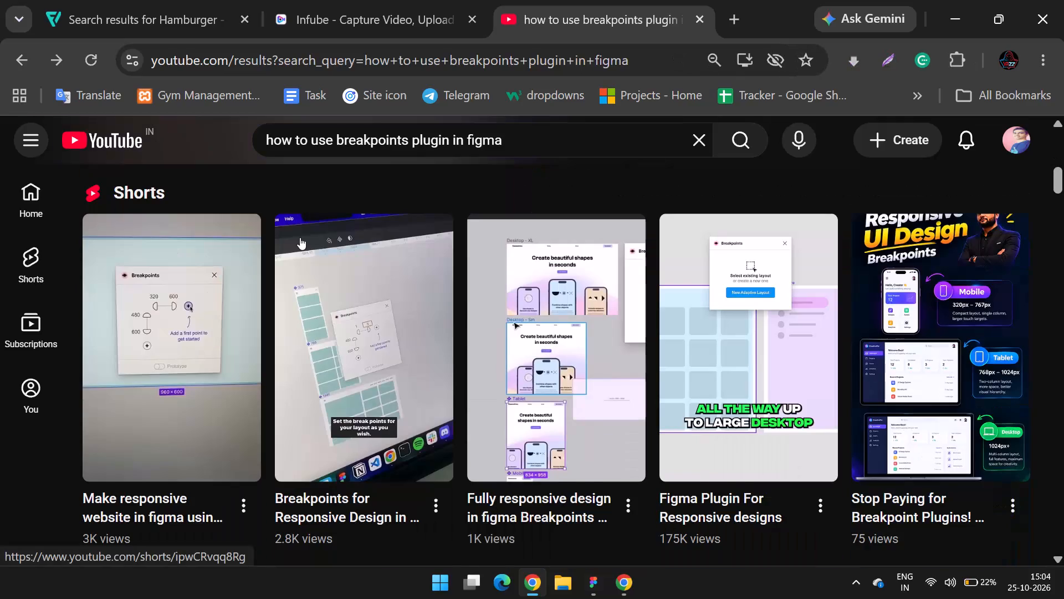
Browse the YouTube results for a Figma breakpoints tutorial and open "Creating Responsive Breakpoints in Figma Using Variables + Modes".
scroll(300, 237, "down", 1)
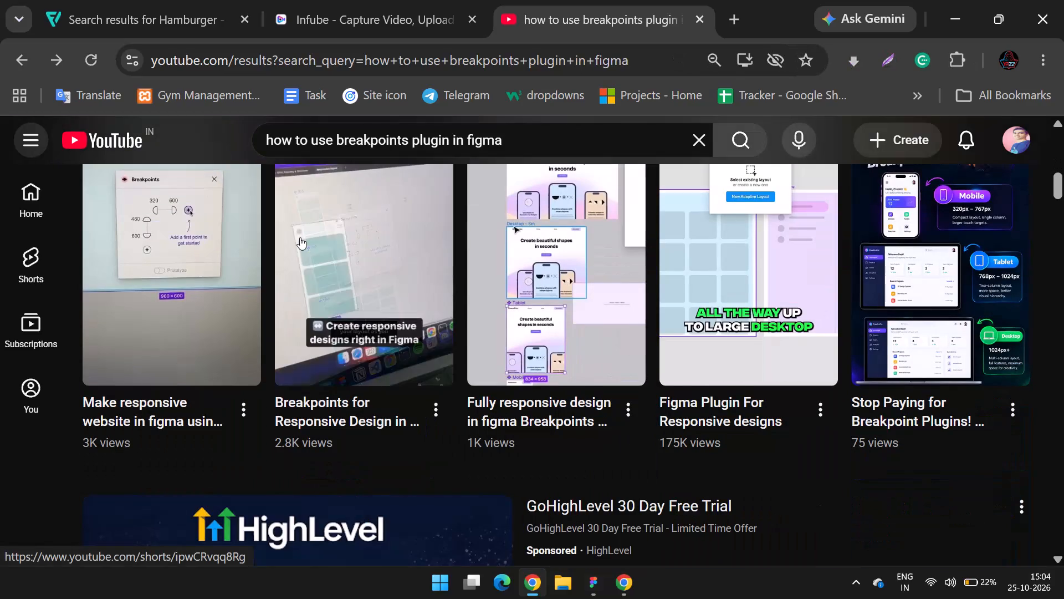
scroll(300, 237, "down", 2)
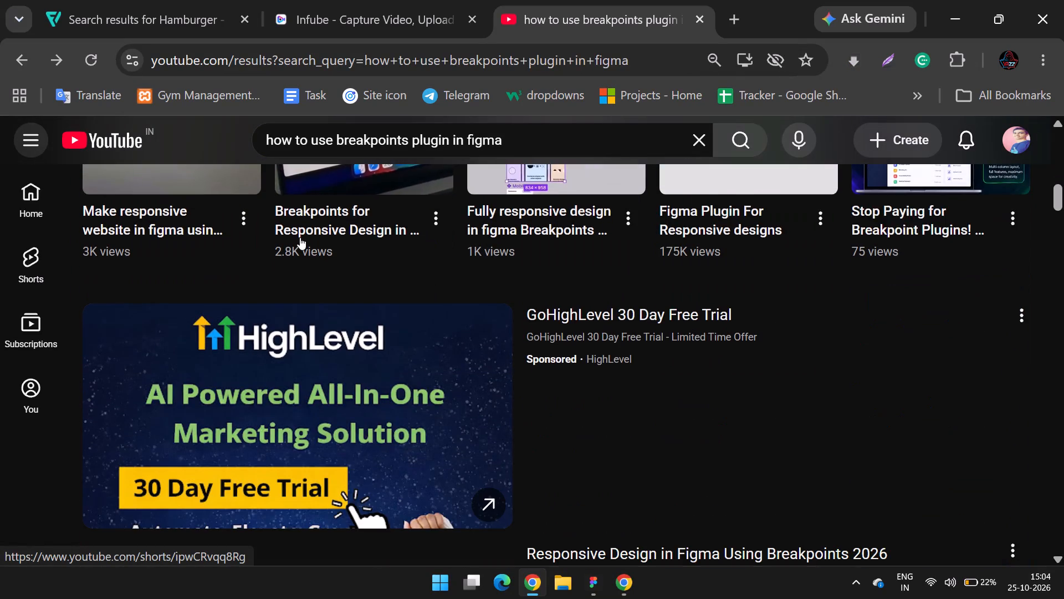
scroll(300, 237, "down", 3)
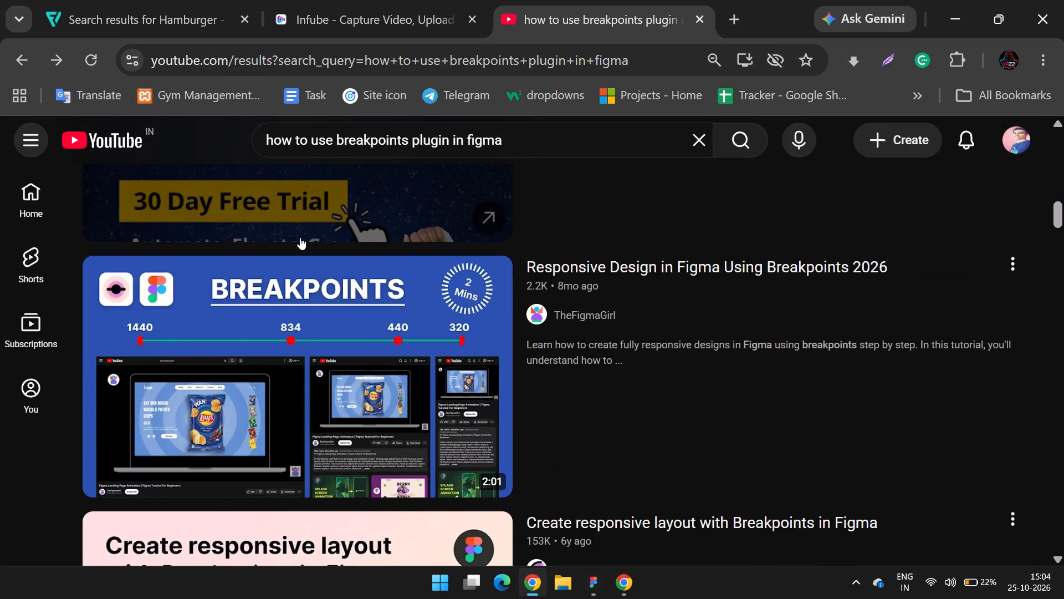
scroll(300, 237, "down", 1)
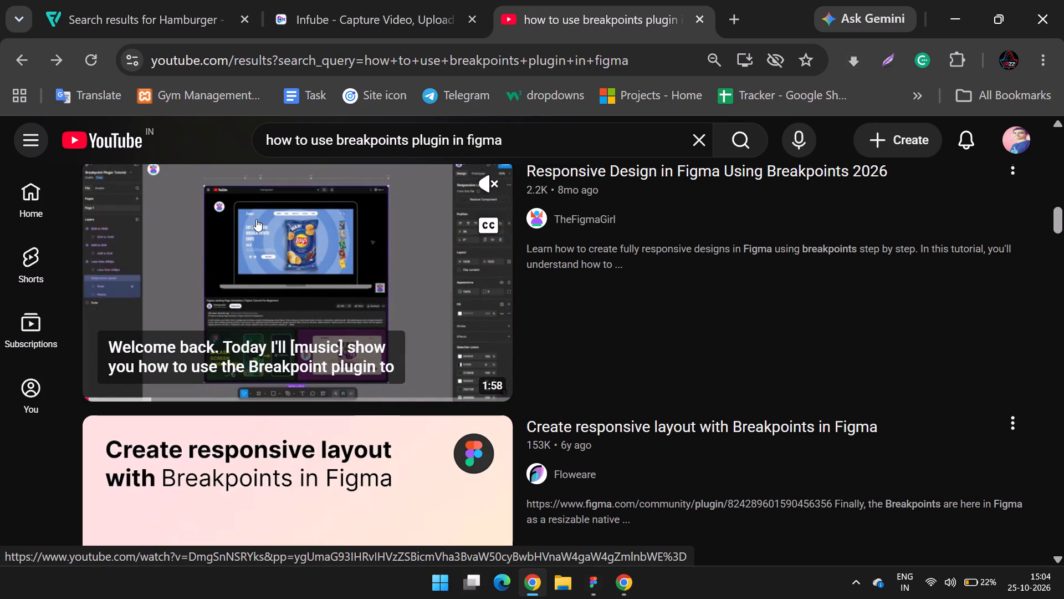
scroll(323, 339, "down", 3)
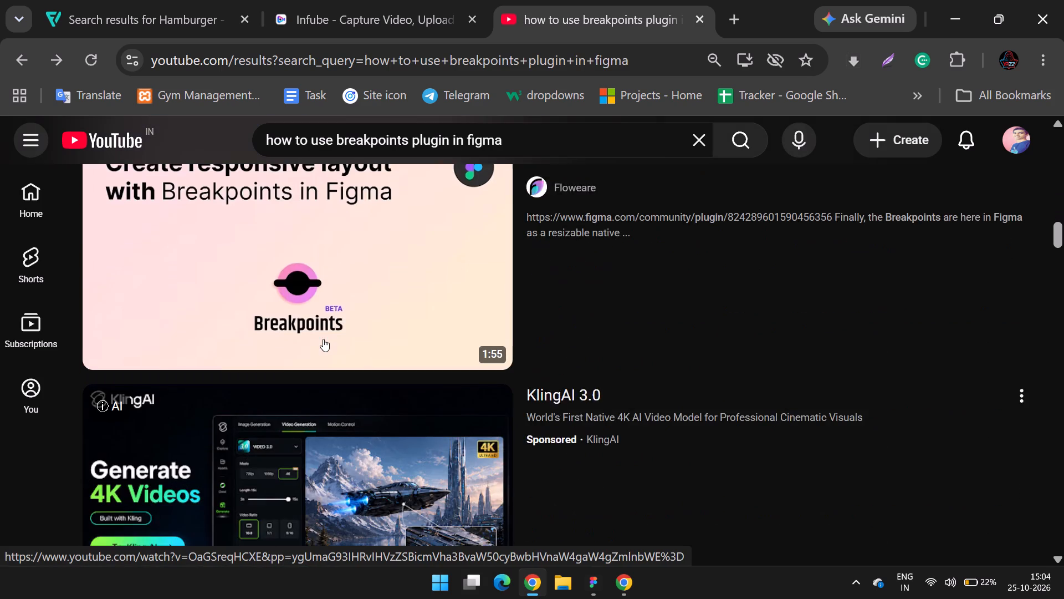
scroll(323, 339, "down", 6)
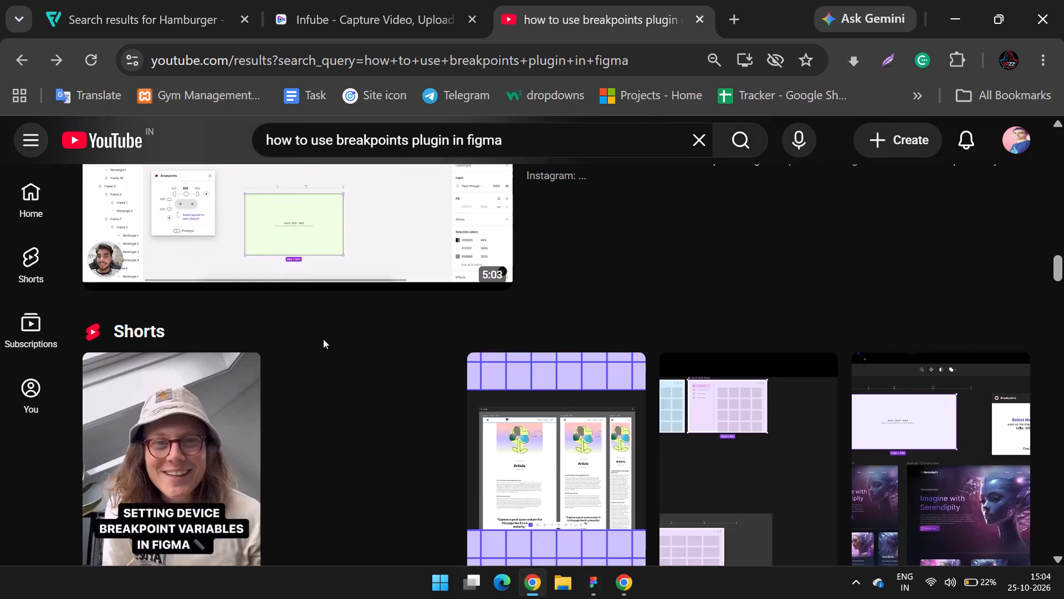
scroll(323, 339, "up", 2)
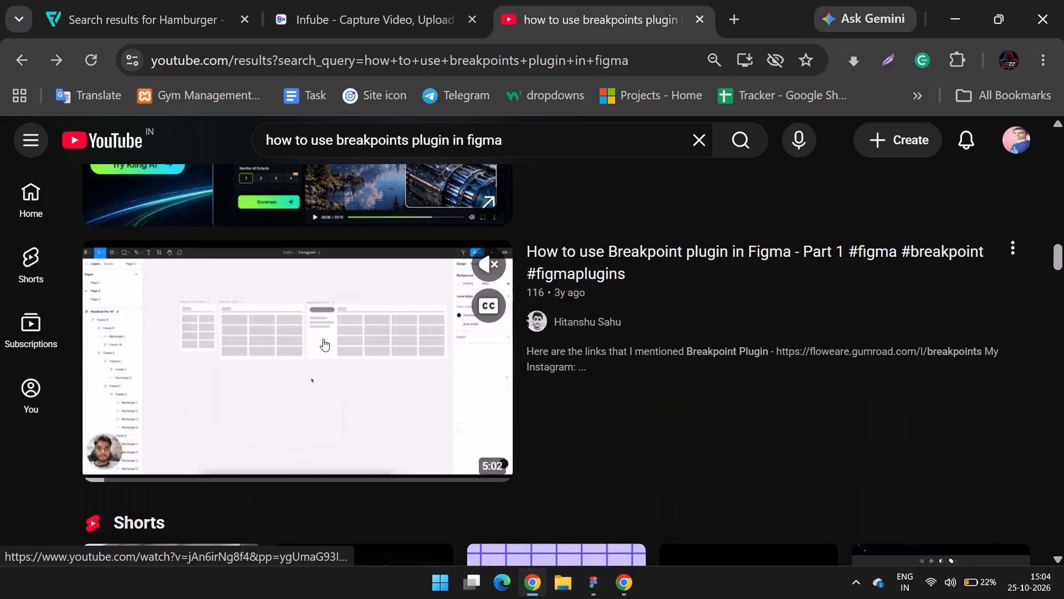
scroll(323, 339, "down", 9)
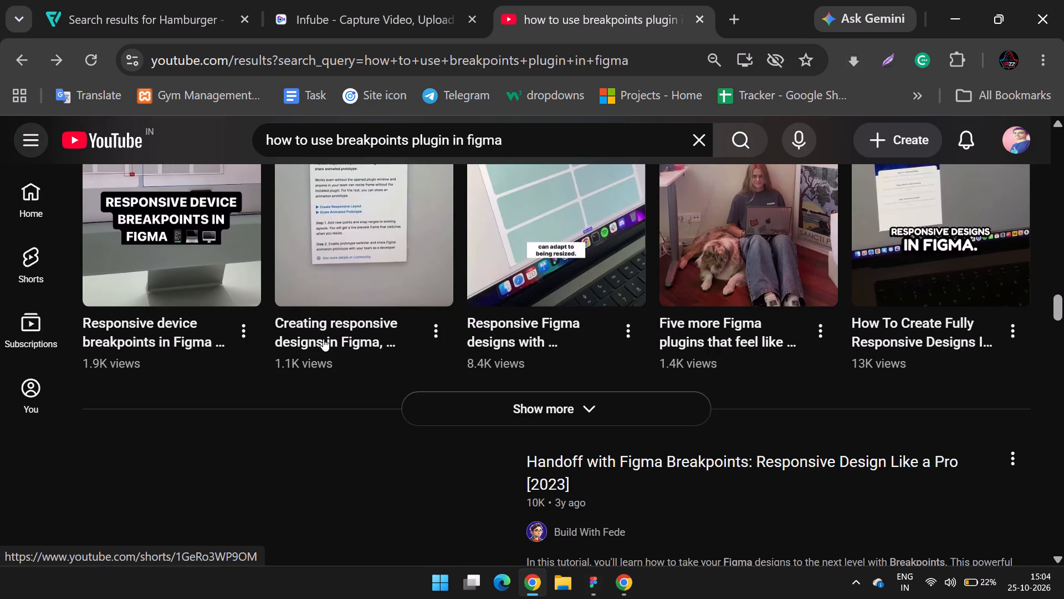
scroll(323, 339, "down", 5)
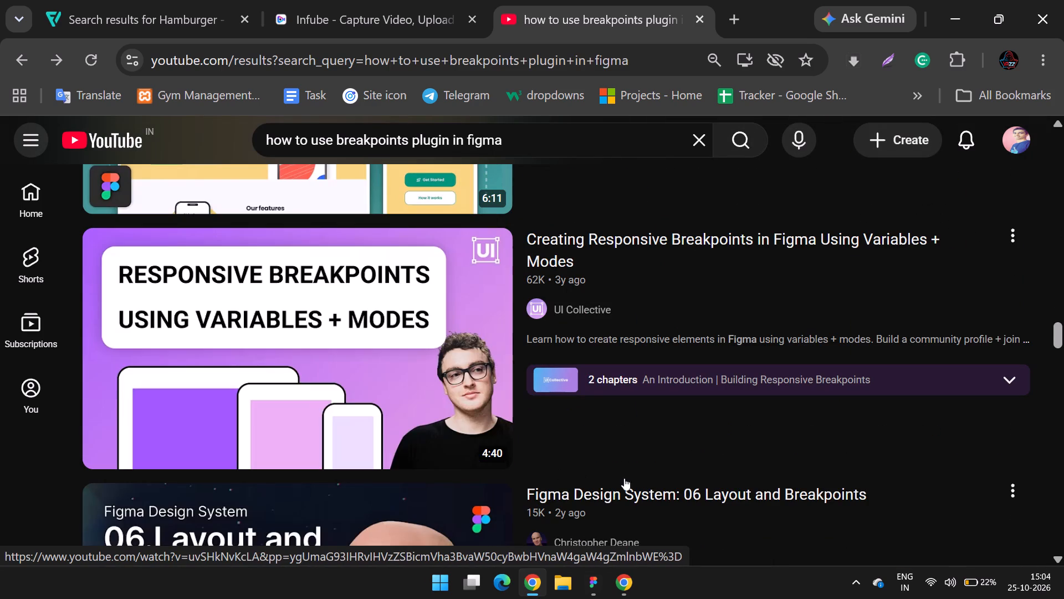
left_click(342, 381)
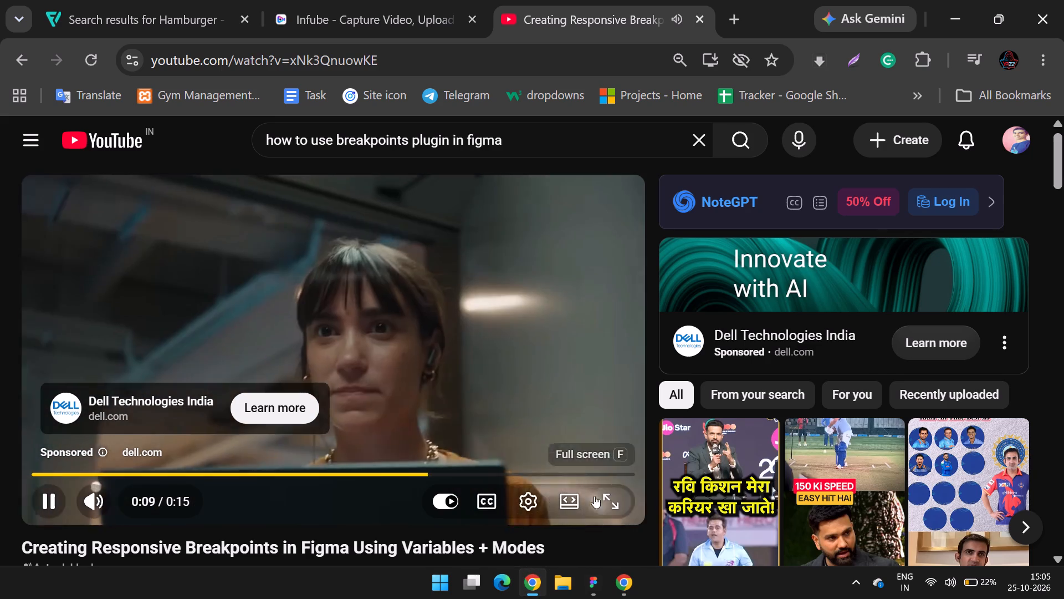
Skip the advertisement and skim the tutorial's introduction in full screen, up to the Building Responsive Breakpoints chapter.
left_click(587, 461)
left_click(587, 463)
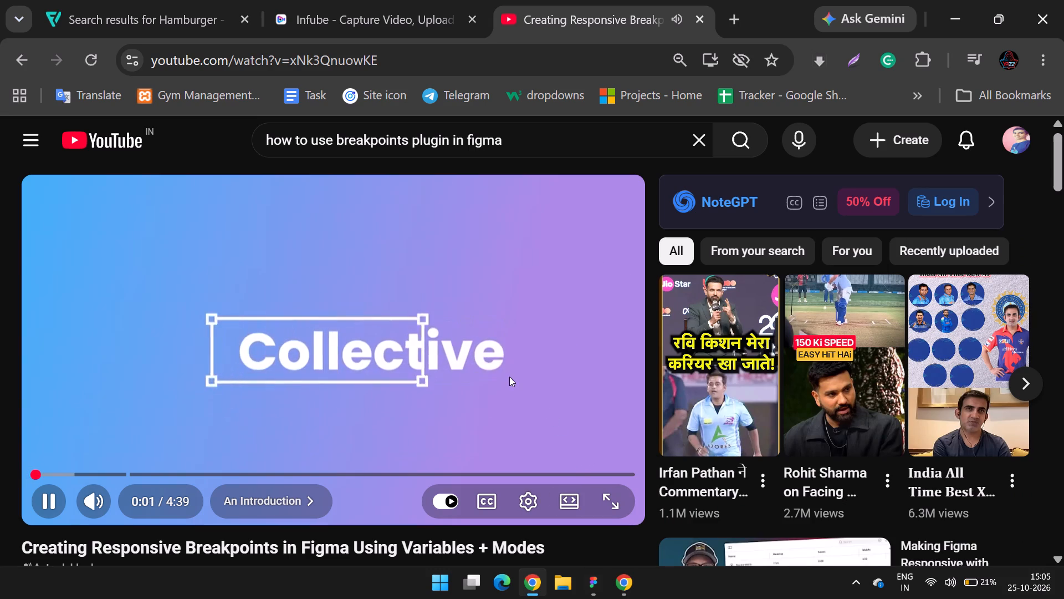
key("Right")
key("Right")
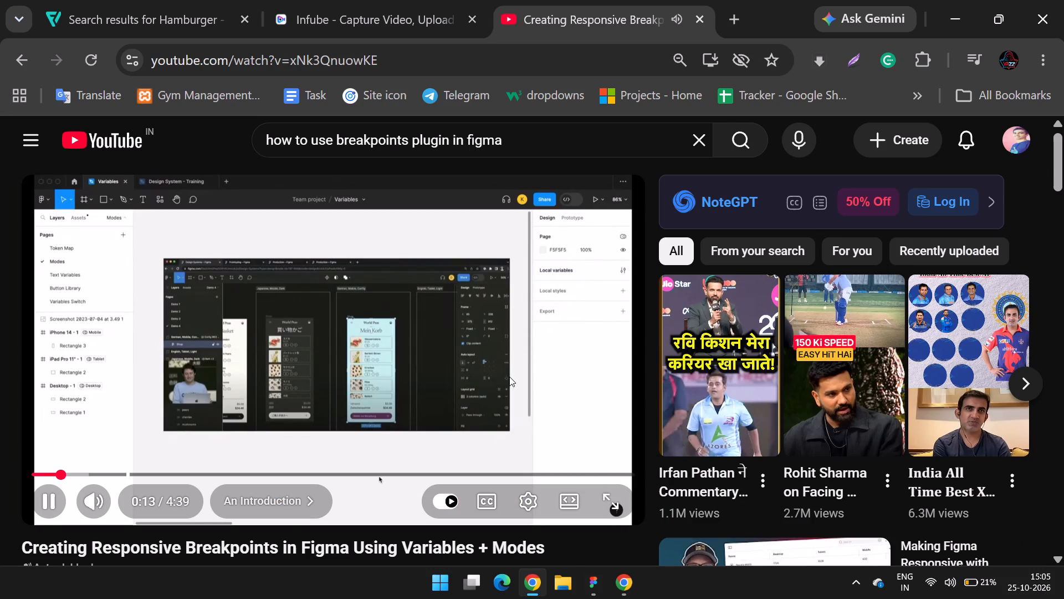
left_click(605, 498)
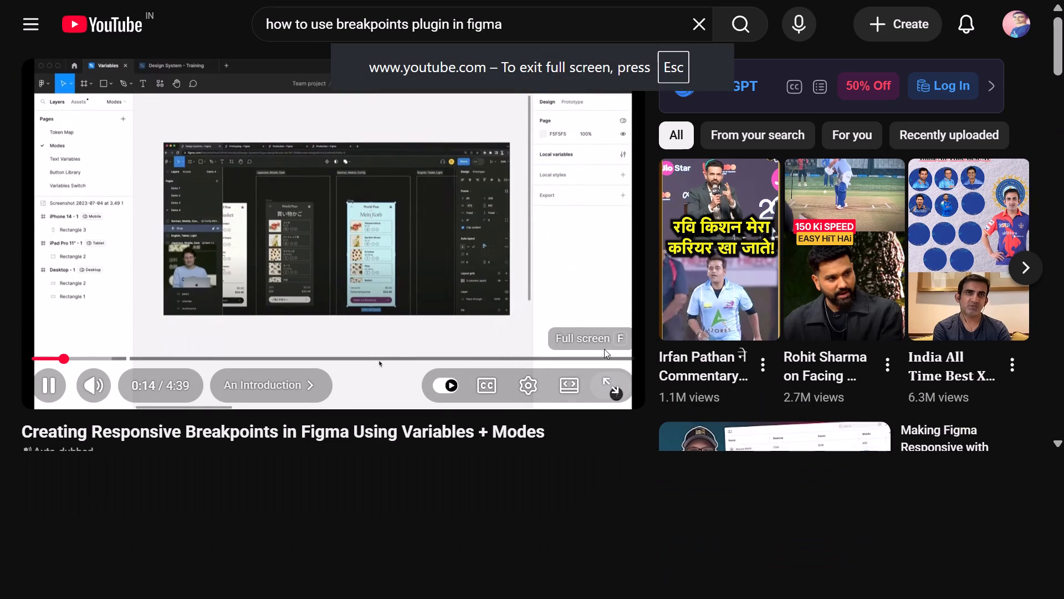
key("Right")
key("Right")
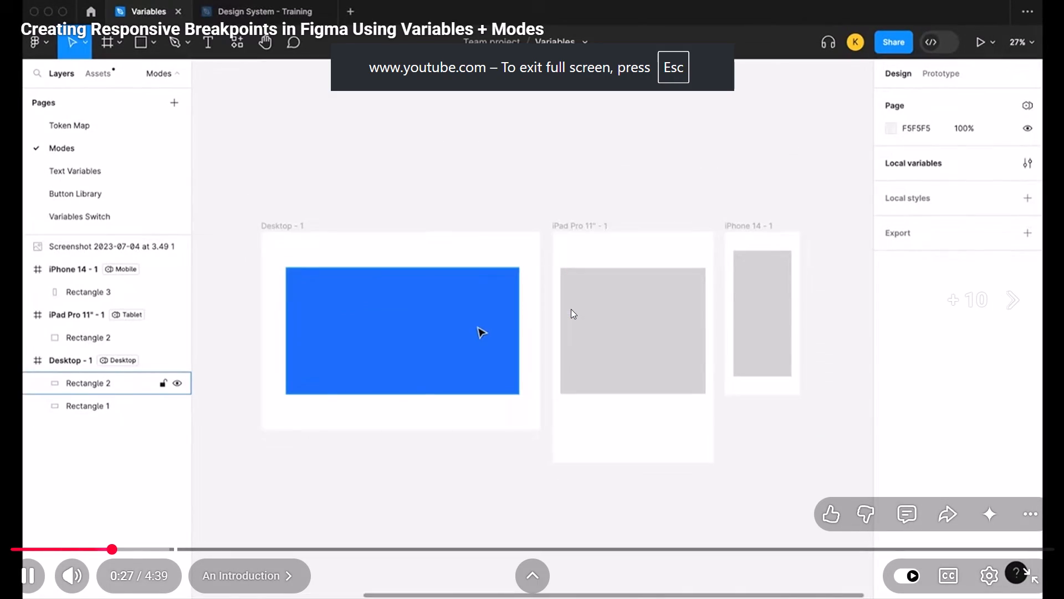
key("Right")
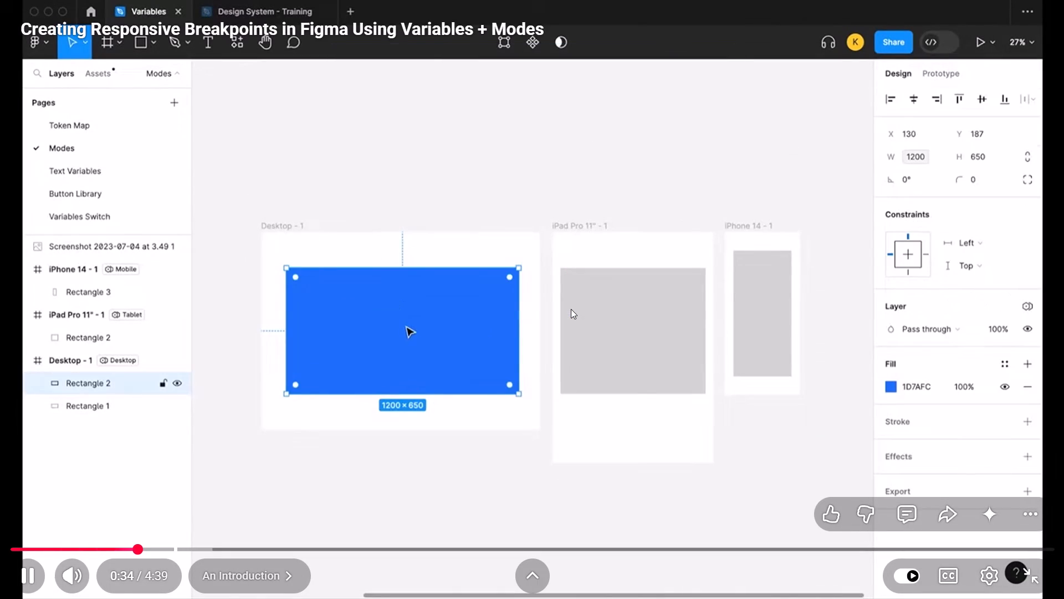
key("Right")
key("Right")
key("Right")
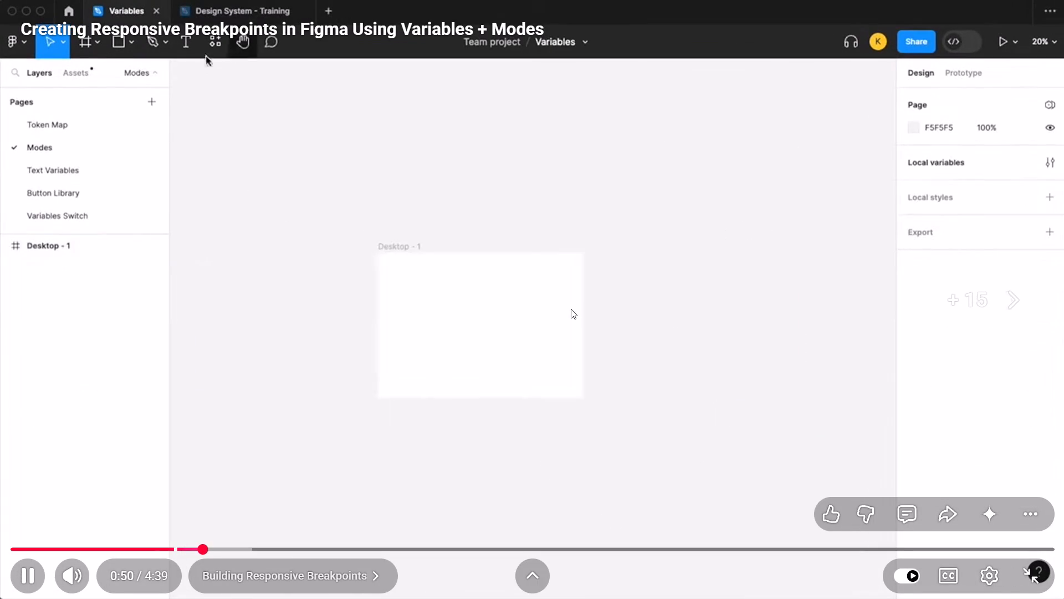
Skim the Building Responsive Breakpoints chapter to examine how the device frames, the width variable and its Desktop, Tablet and Mobile modes are set up.
key("Right")
key("Right")
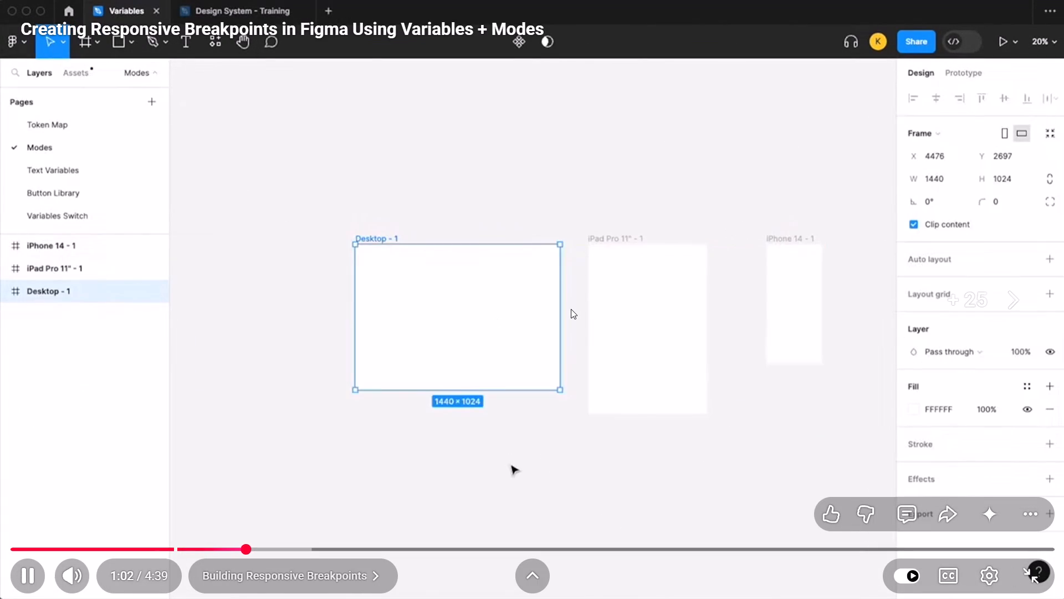
key("Right")
key("Right")
key("Right")
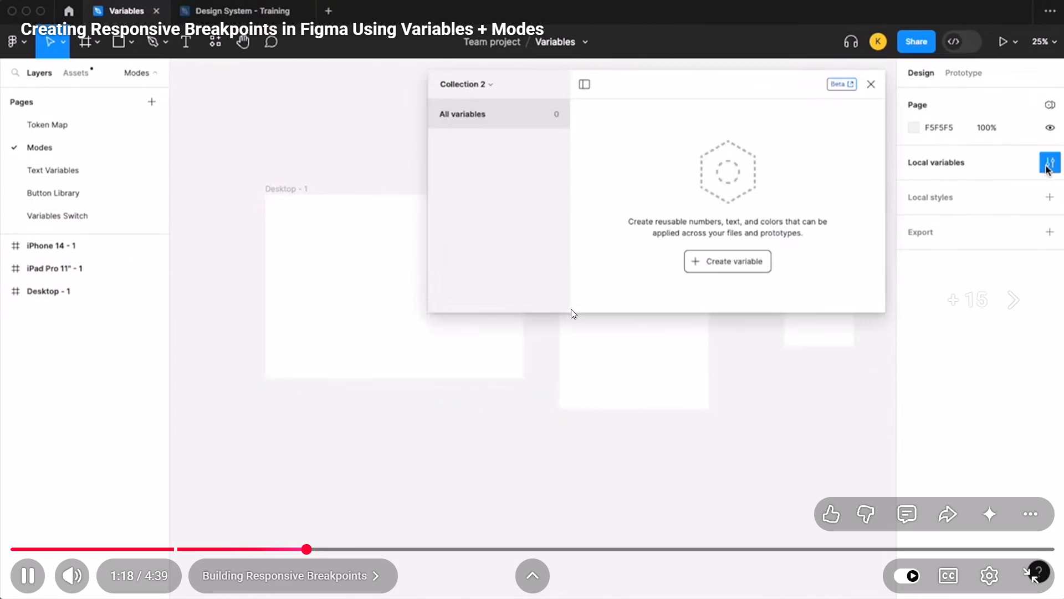
key("Right")
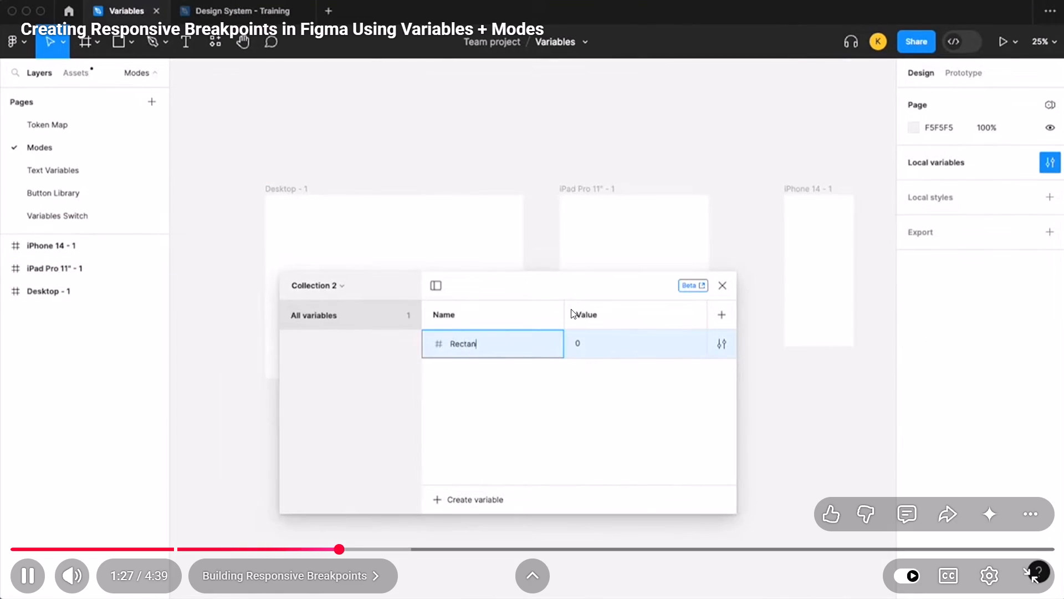
key("Right")
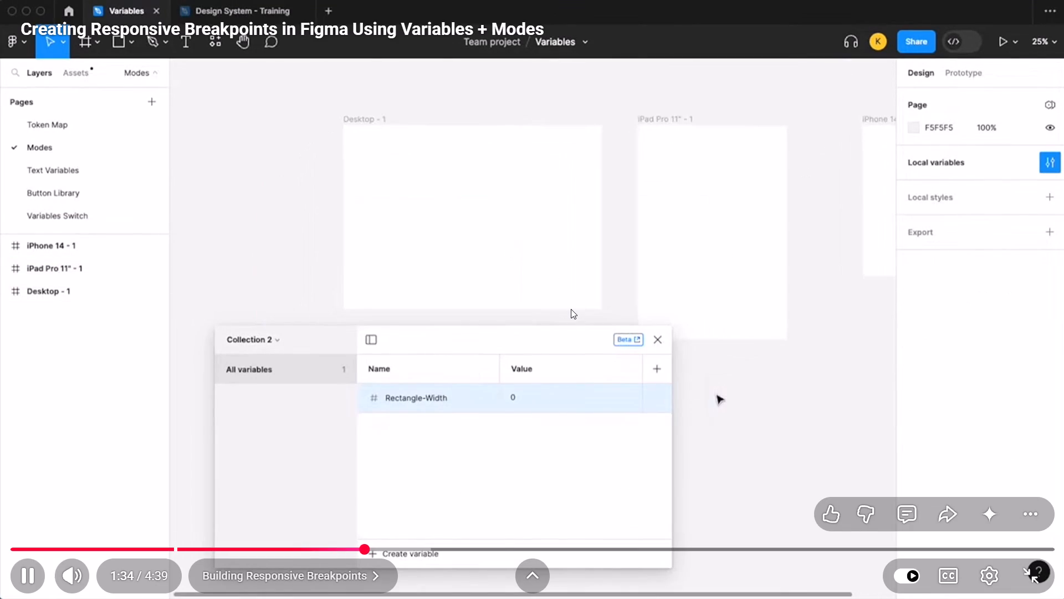
key("Right")
key("Right")
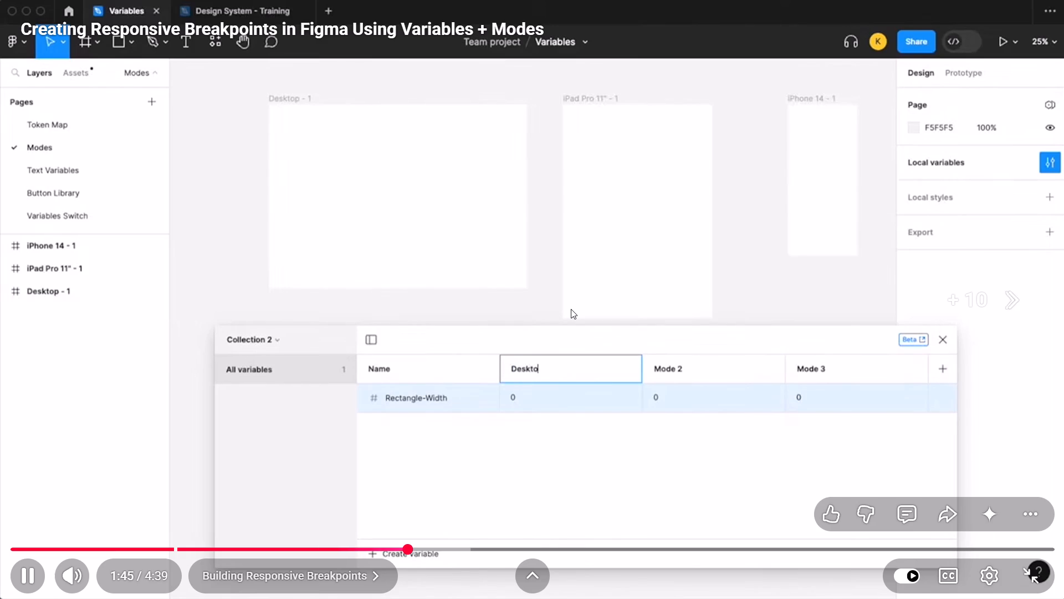
key("Right")
key("Right")
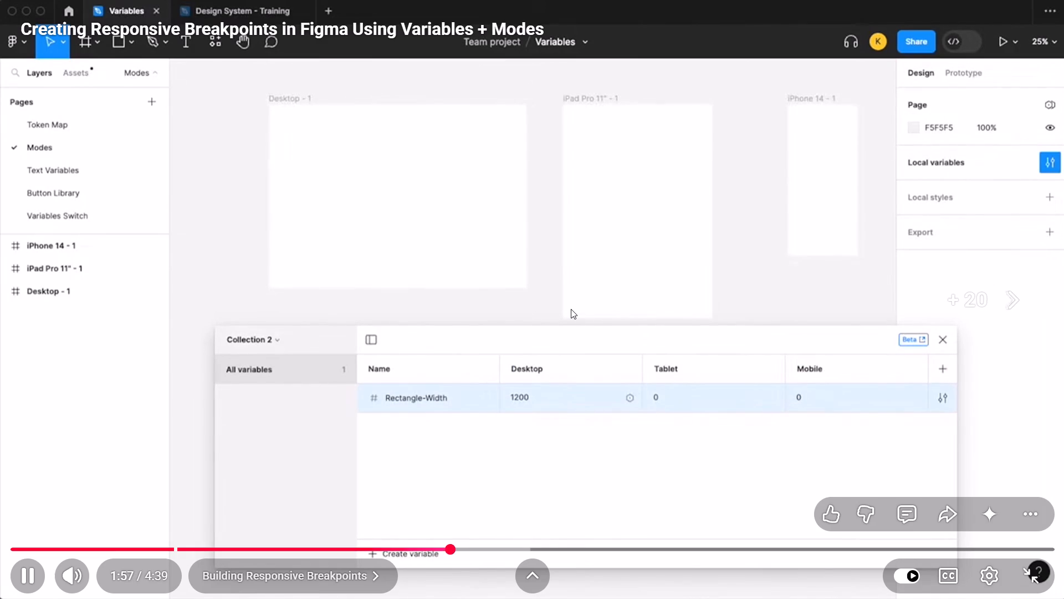
key("Right")
key("Right")
key("Right")
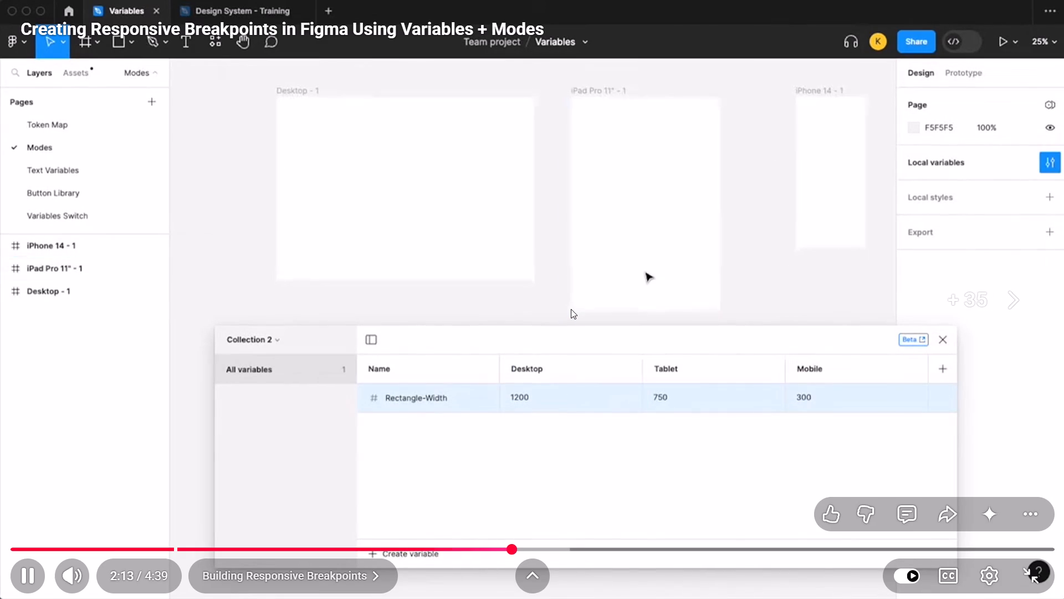
key("Right")
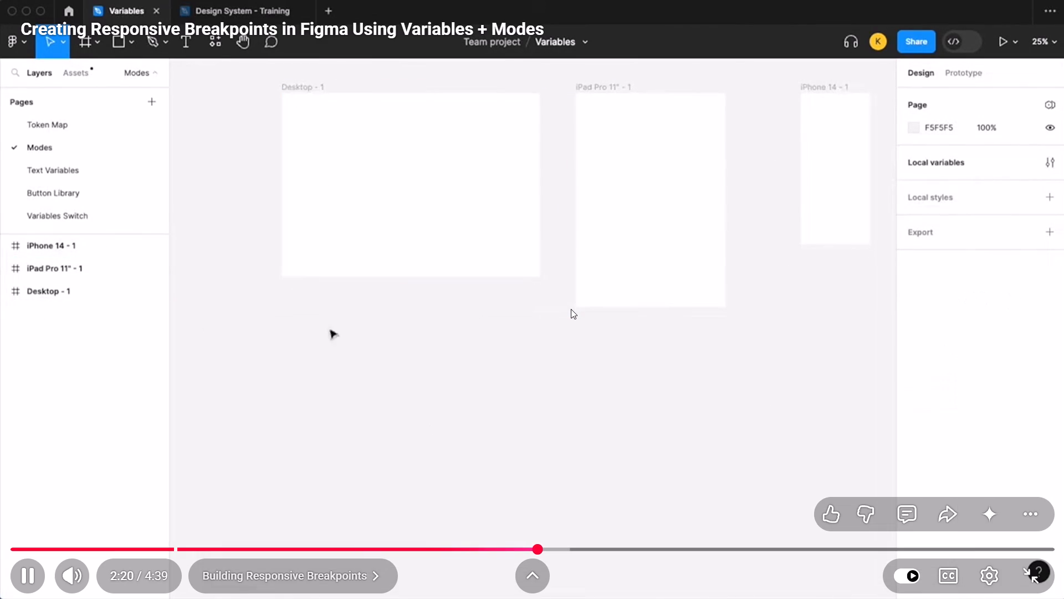
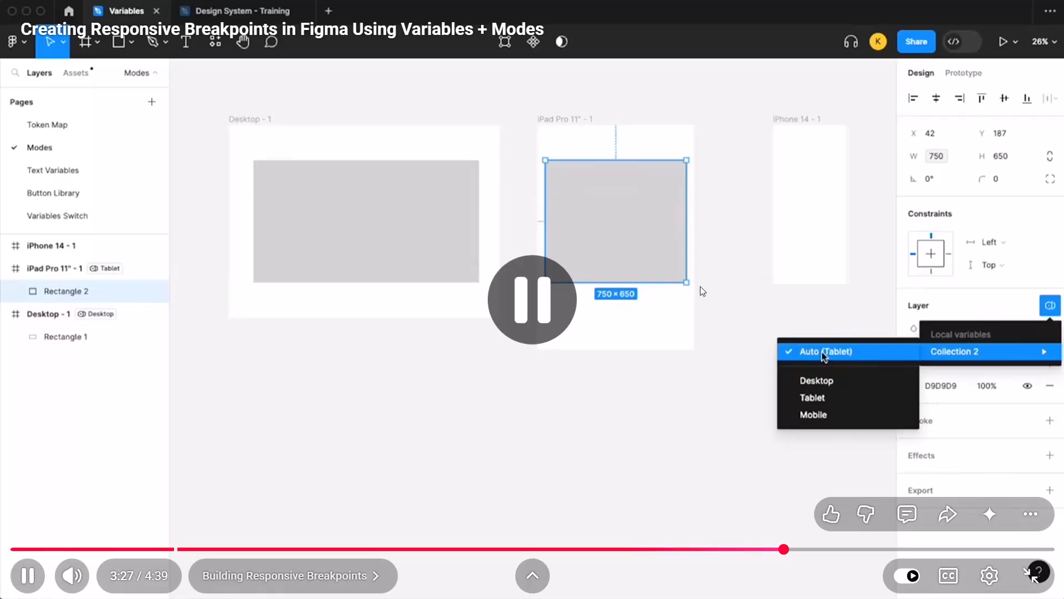
Switch to the Interview - Test 1 file in Figma, select the Desktop frame and review its design properties.
key("alt+Tab")
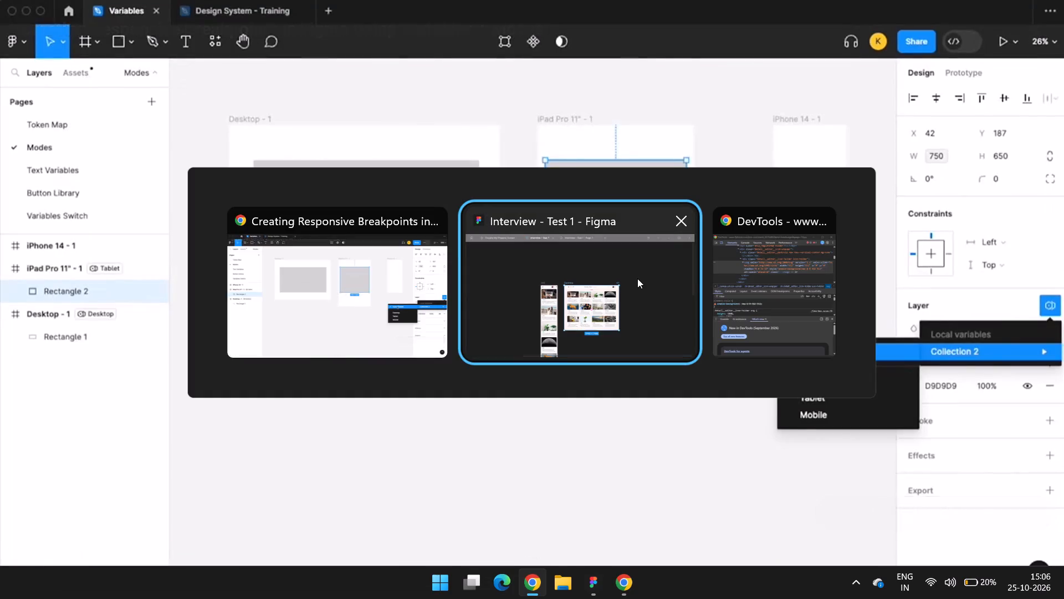
scroll(427, 186, "down", 2, "ctrl")
left_click(786, 263)
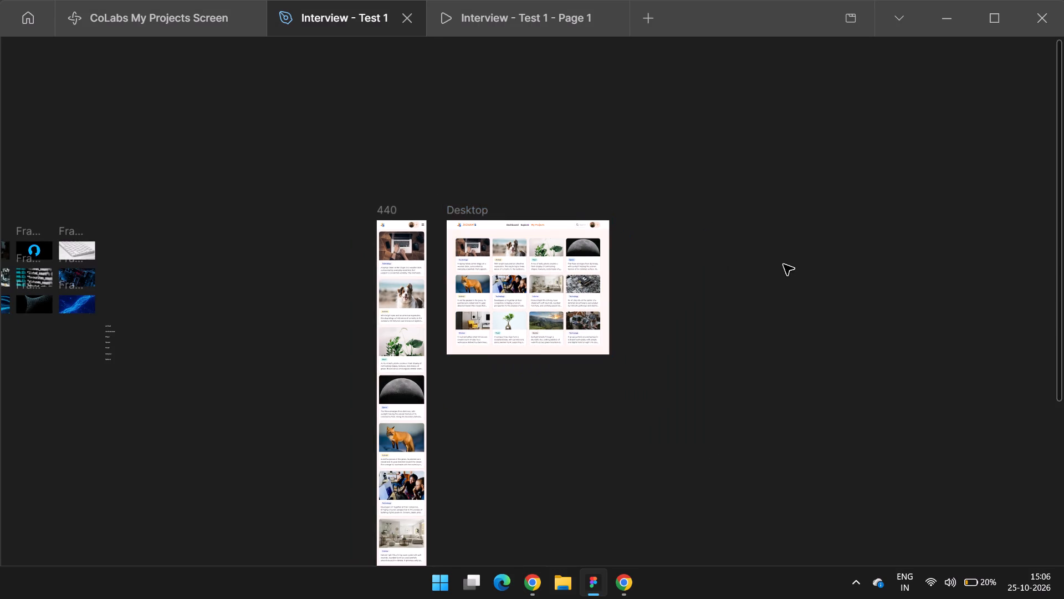
scroll(770, 272, "left", 1)
scroll(691, 222, "up", 1, "ctrl")
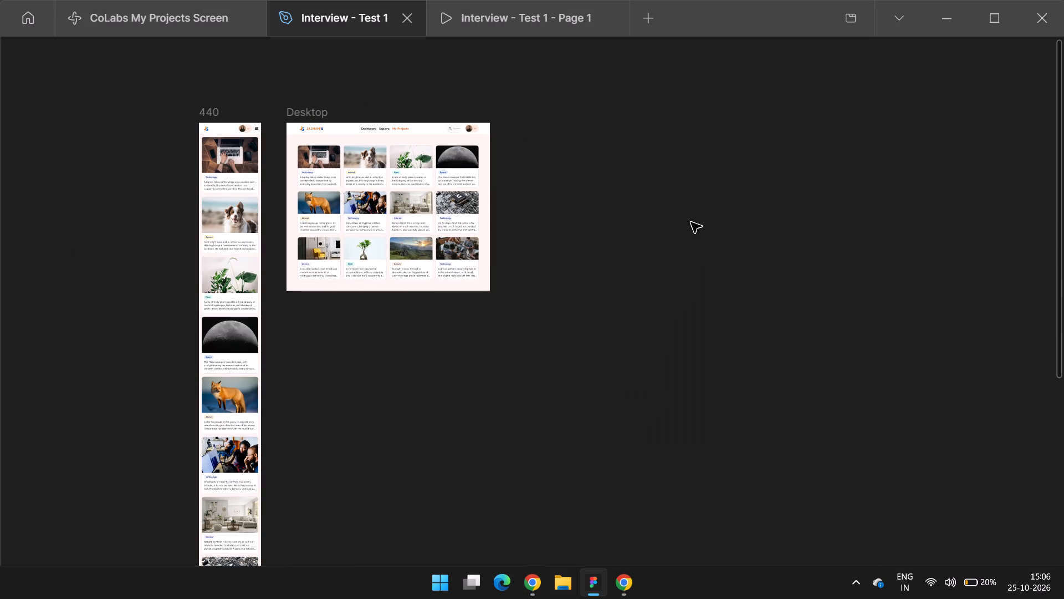
key("f")
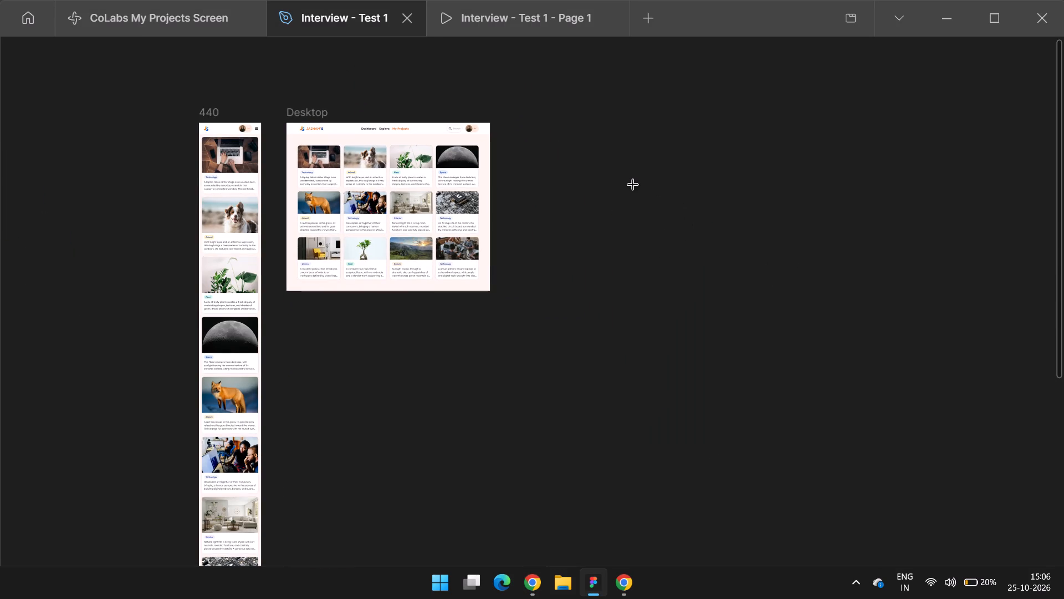
key("v")
left_click(326, 116)
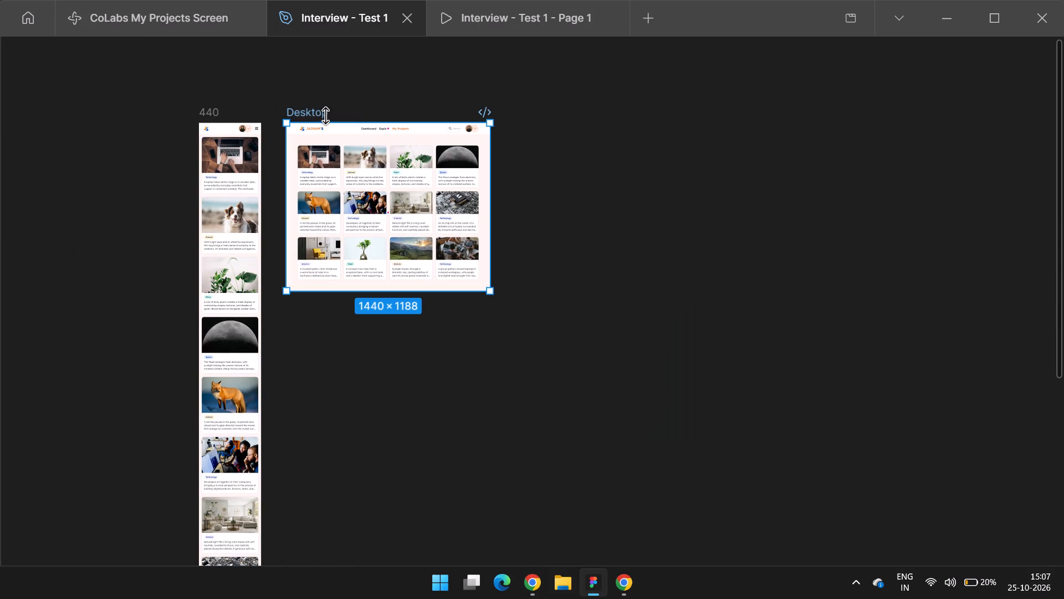
key("ctrl+backslash")
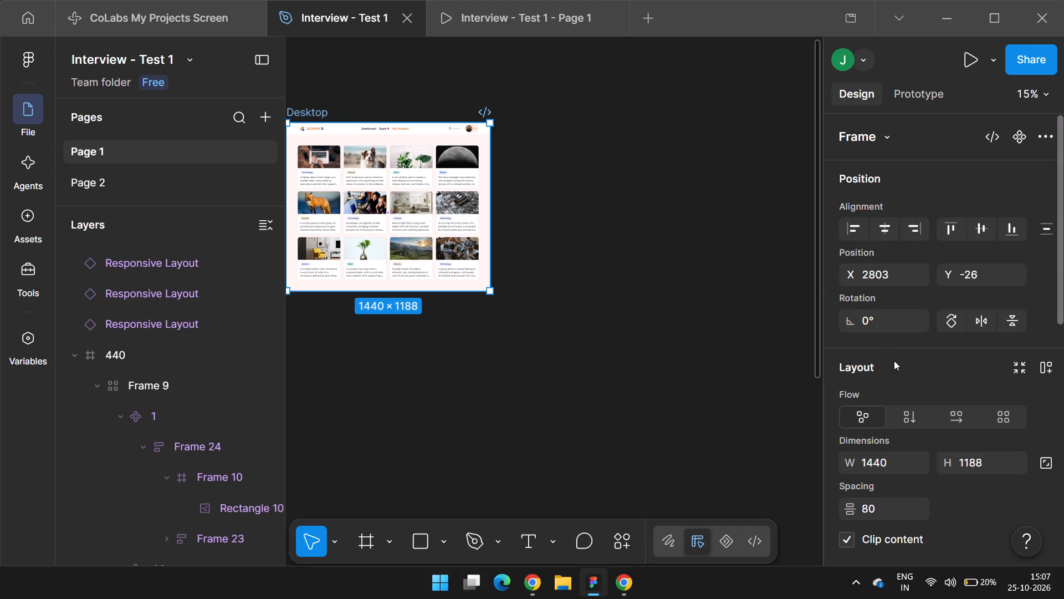
scroll(923, 350, "down", 6)
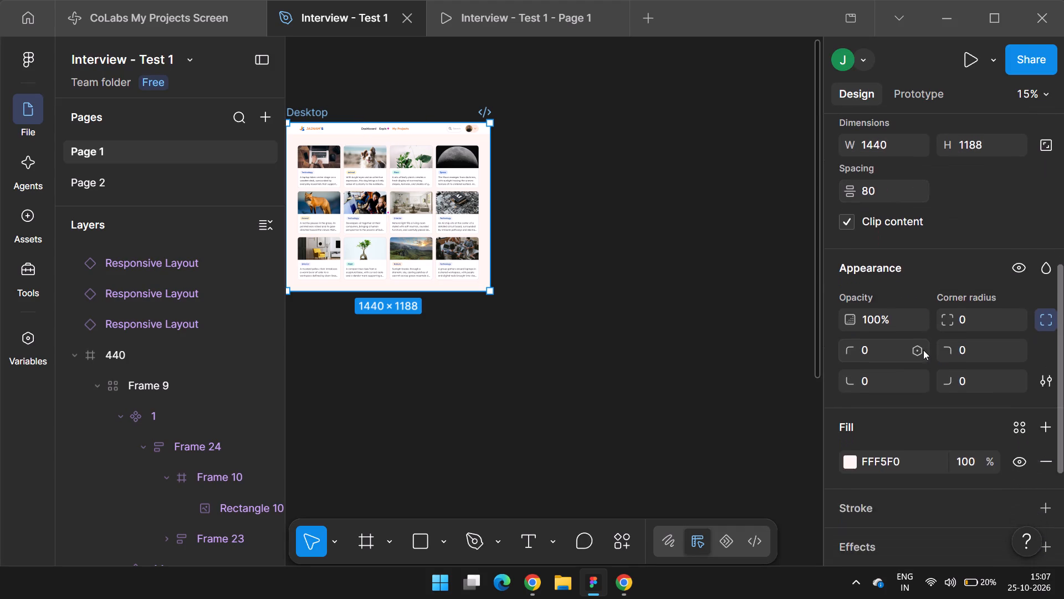
scroll(923, 350, "down", 4)
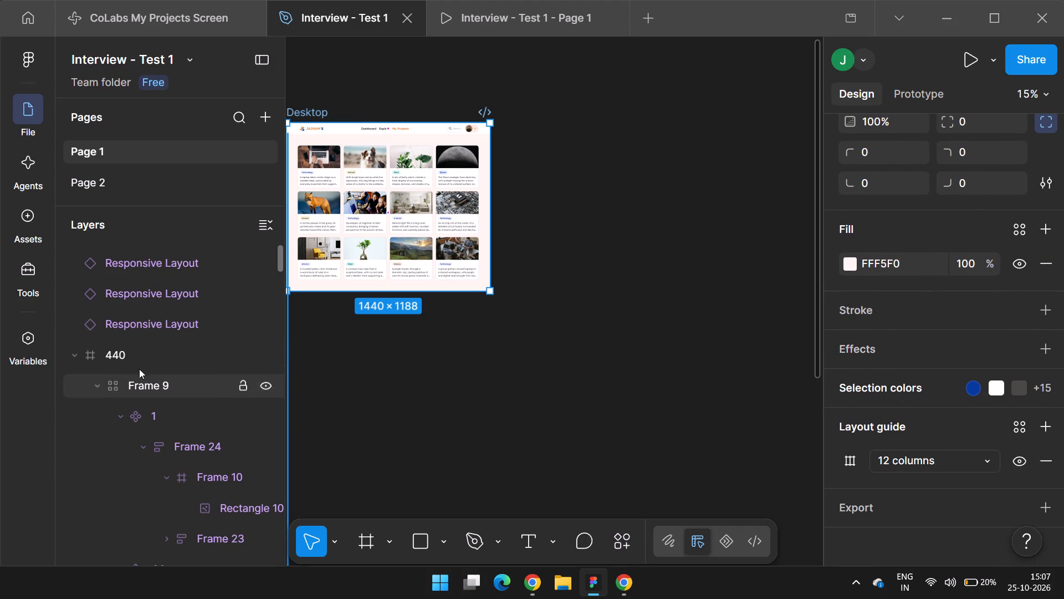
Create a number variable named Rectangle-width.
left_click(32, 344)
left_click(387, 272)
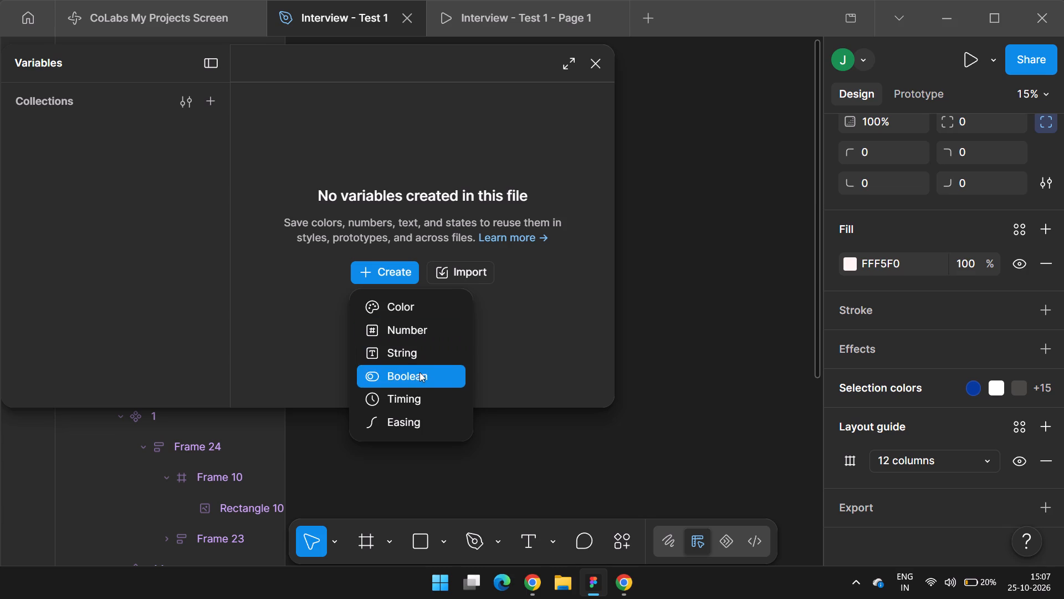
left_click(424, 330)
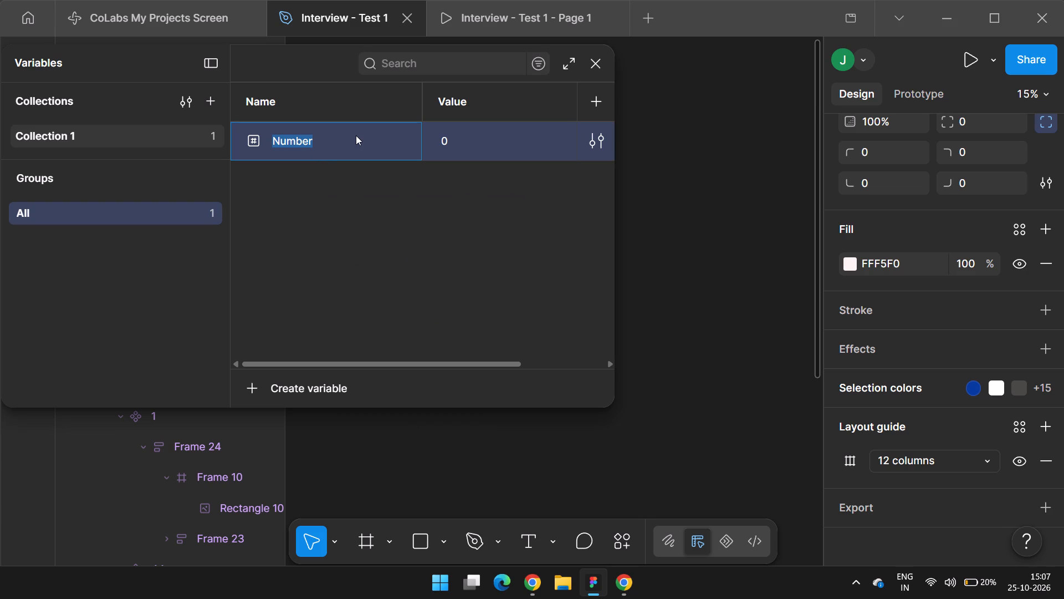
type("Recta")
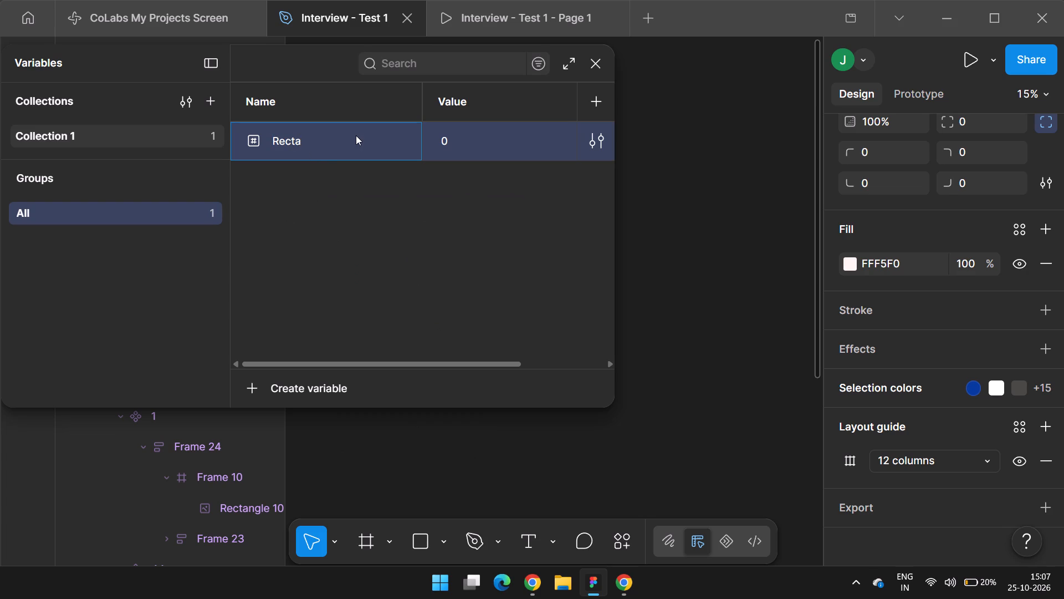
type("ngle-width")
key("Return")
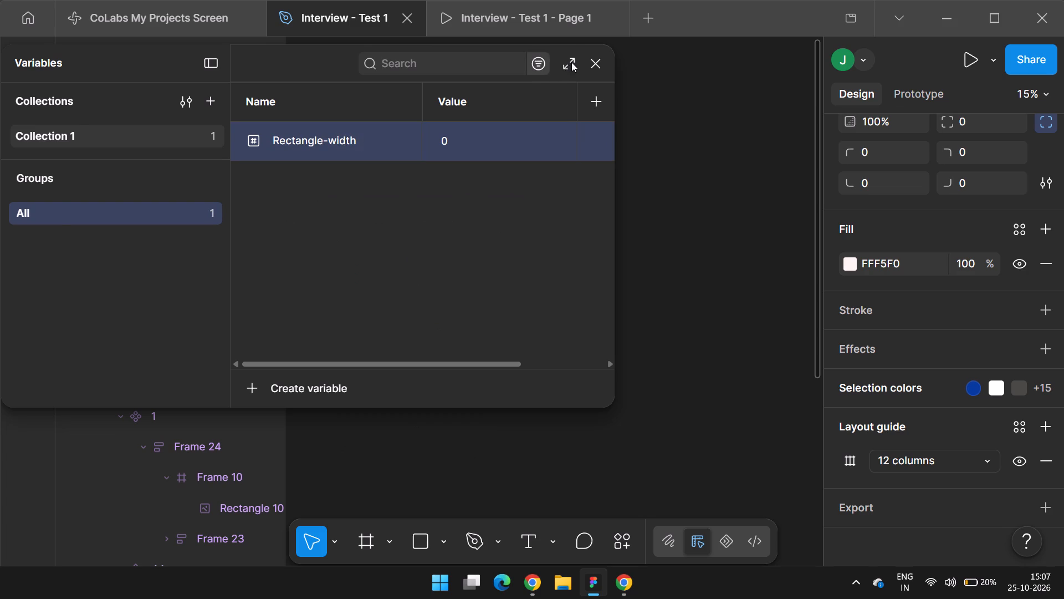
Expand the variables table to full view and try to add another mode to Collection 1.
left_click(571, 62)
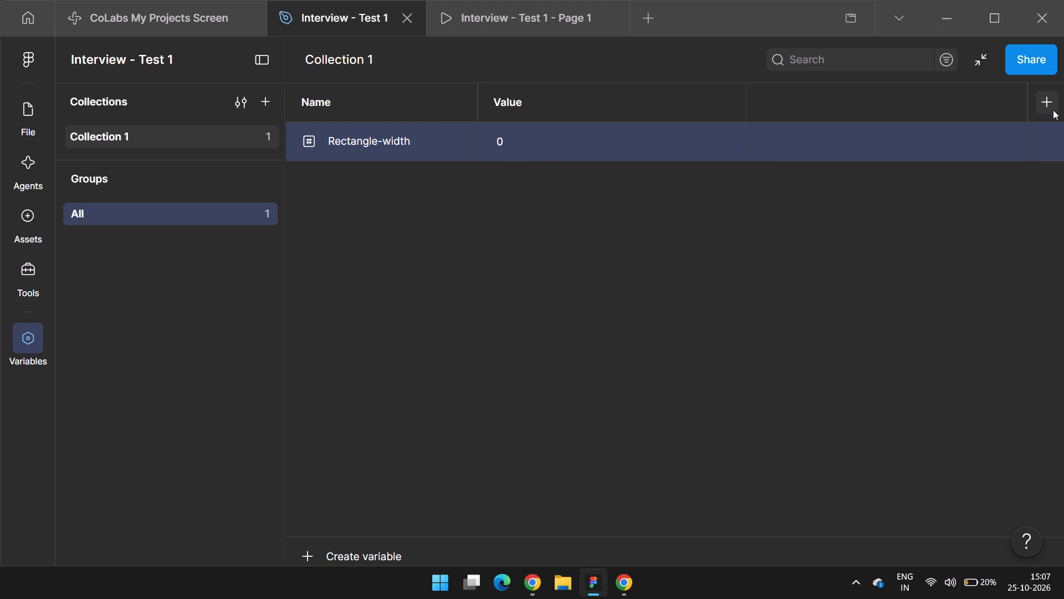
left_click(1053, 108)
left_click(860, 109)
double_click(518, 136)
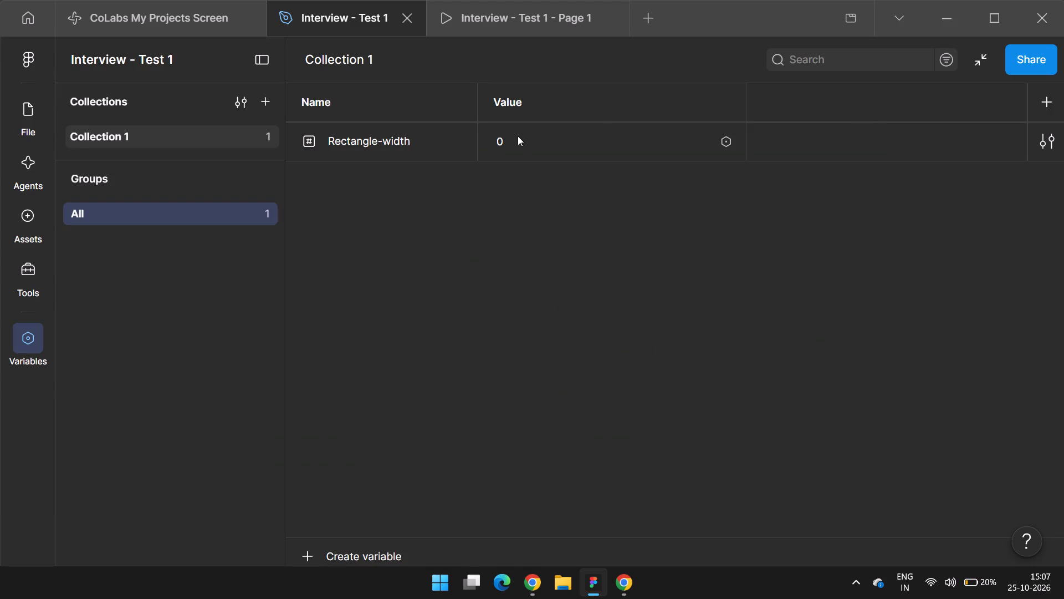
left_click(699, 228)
Switch to the YouTube tutorial and rewatch how the Rectangle-Width number variable is created and its modes are added and named.
key("alt+Tab")
left_click(550, 241)
key("Left")
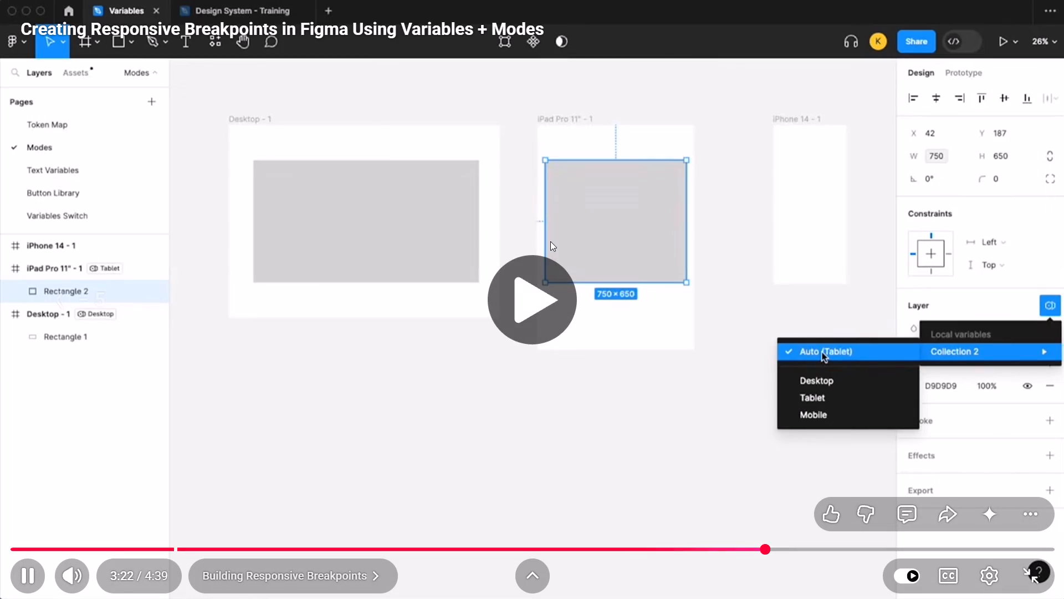
key("Left")
key("Left")
key("Left")
key("Left")
key("Left")
key("Left")
key("Left")
key("Left")
key("Left")
key("Left")
key("Left")
key("Left")
key("Left")
key("Left")
key("Left")
key("Left")
key("Left")
key("Left")
key("Left")
key("Left")
key("Left")
key("Left")
key("Left")
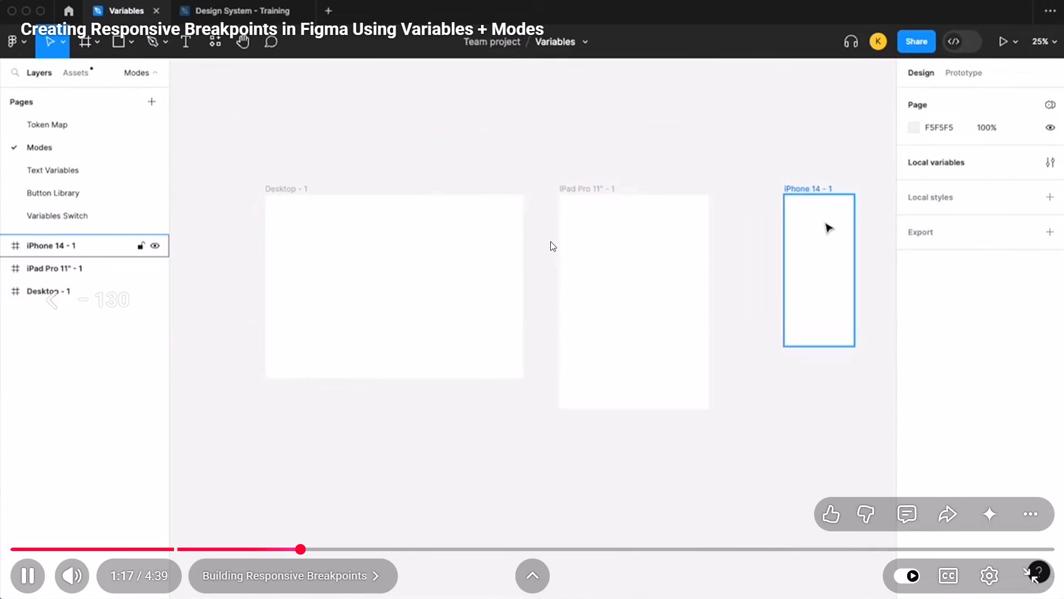
key("Right")
key("space")
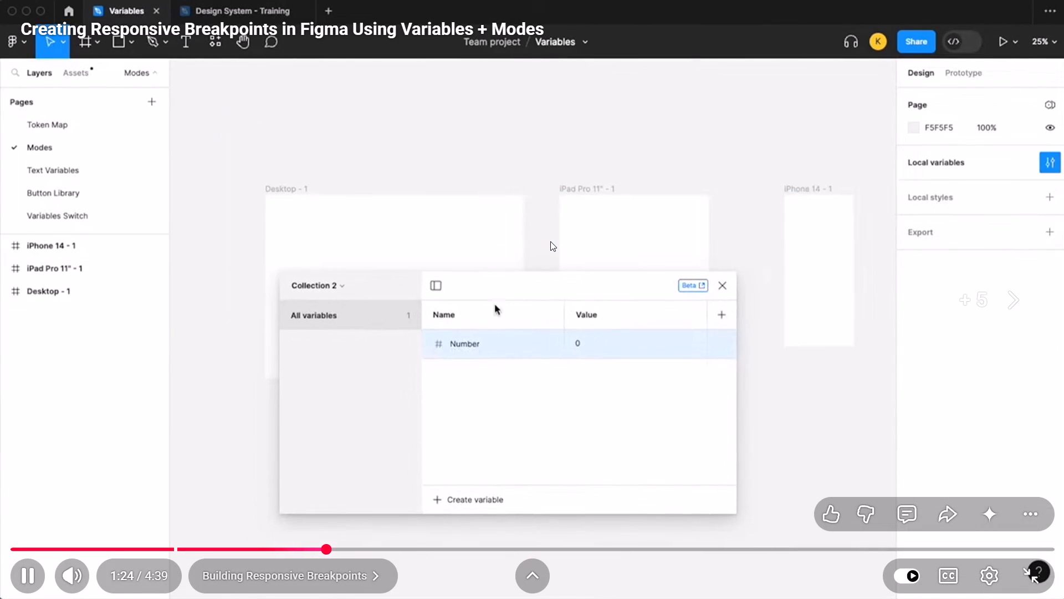
key("Left")
key("space")
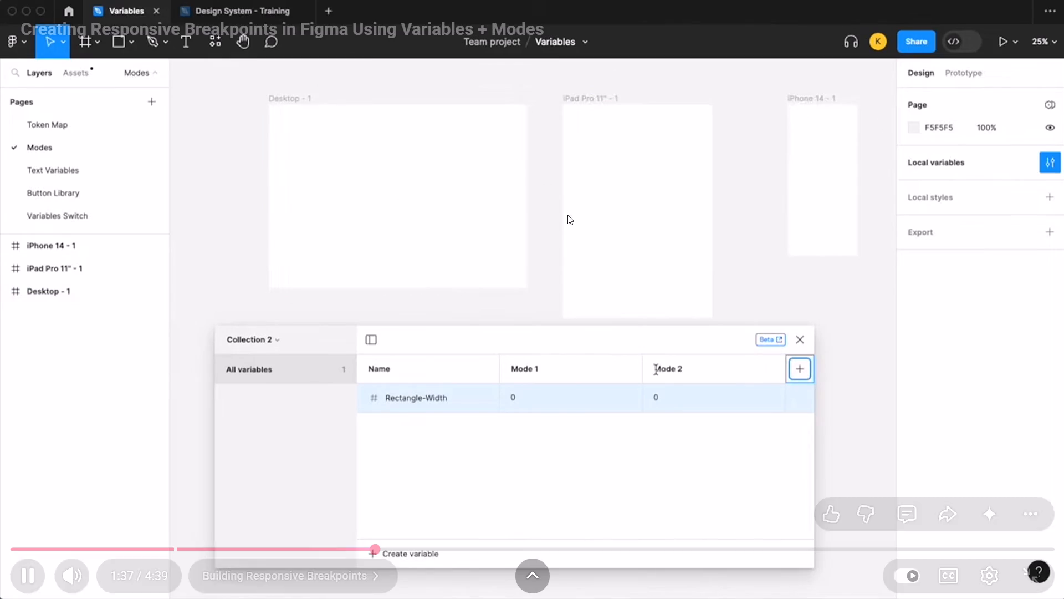
key("space")
left_click(651, 251)
key("alt+Tab")
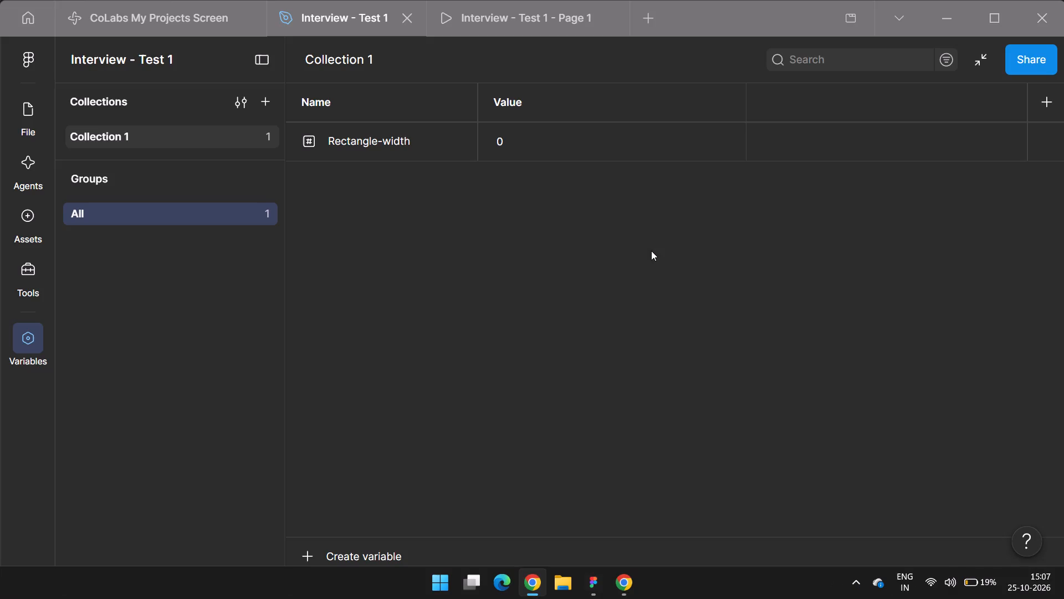
key("alt+Tab")
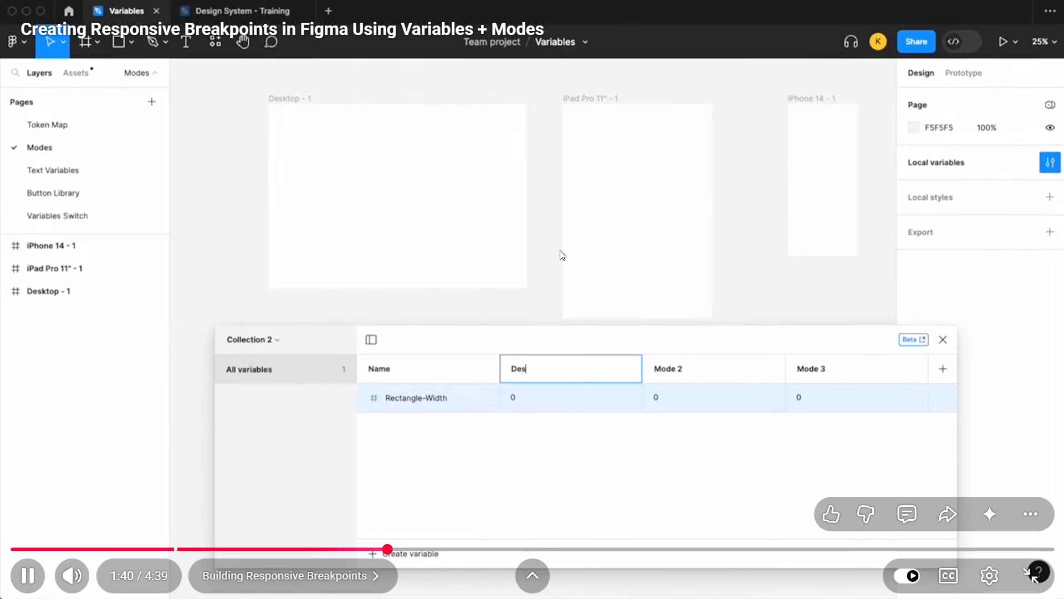
Exit full screen and close the tutorial's tab.
key("F11")
key("ctrl+w")
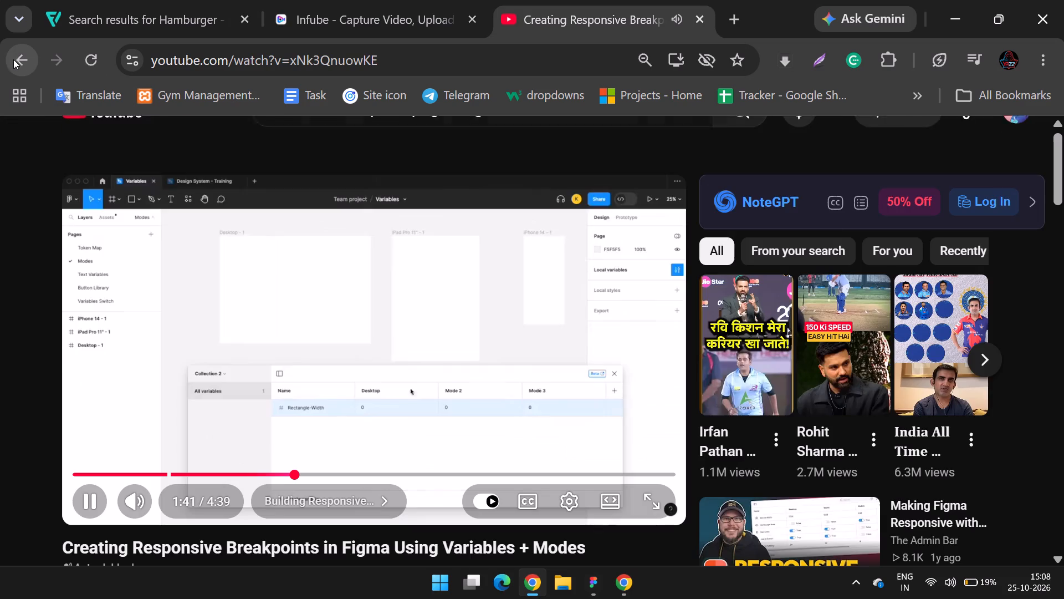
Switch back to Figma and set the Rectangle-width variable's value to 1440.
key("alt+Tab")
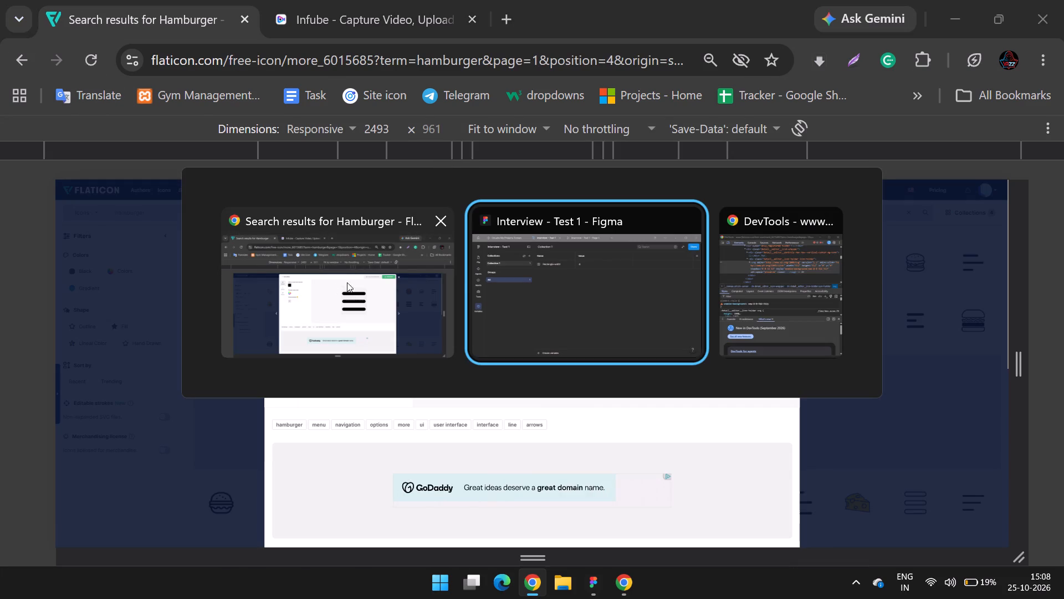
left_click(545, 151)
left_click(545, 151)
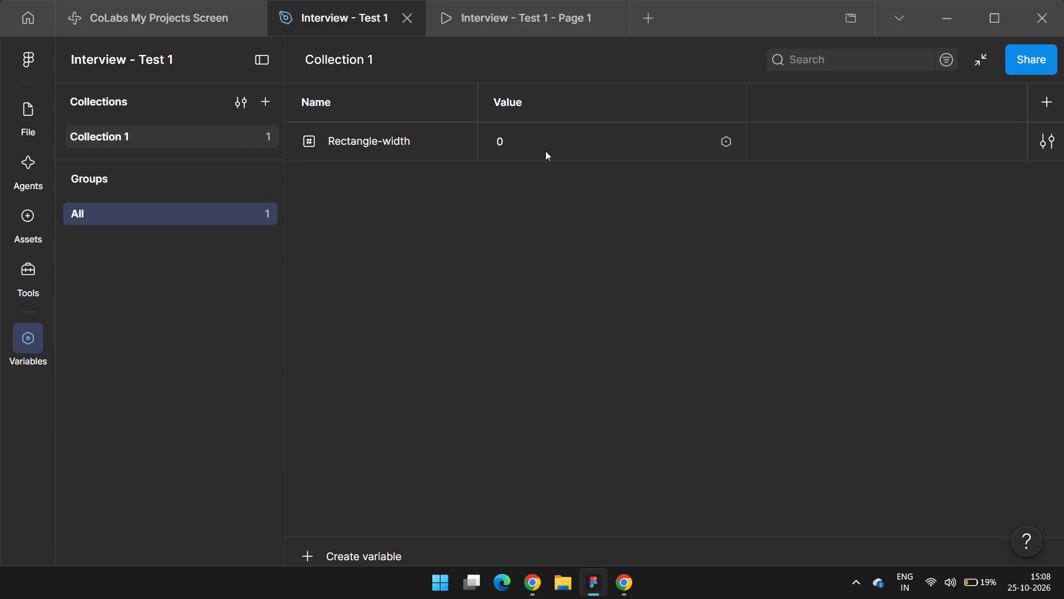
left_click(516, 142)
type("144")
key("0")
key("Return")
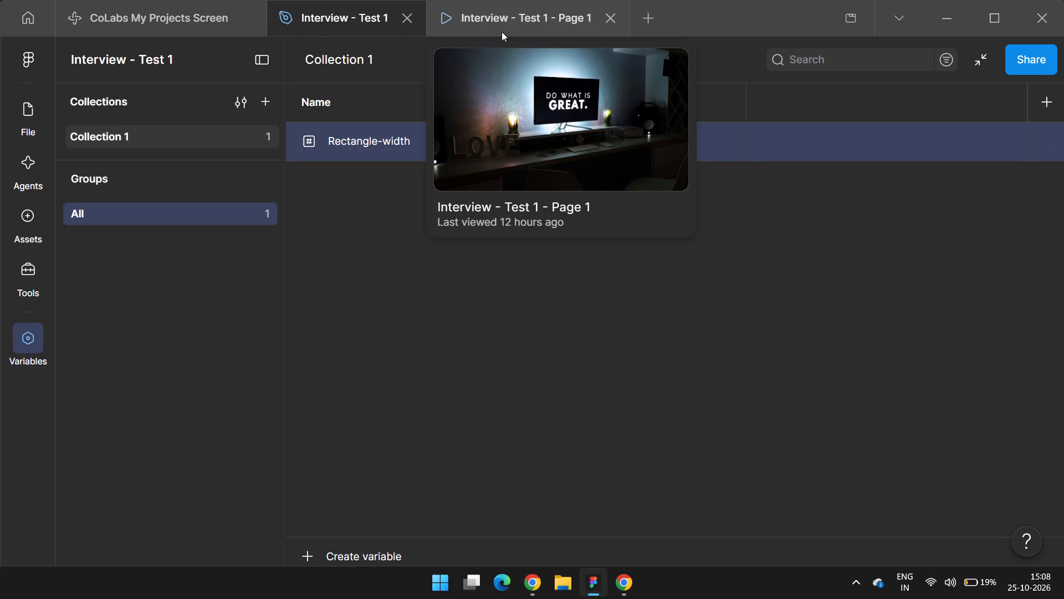
Check the page in the Interview - Test 1 - Page 1 prototype preview, and return to the design file.
left_click(488, 0)
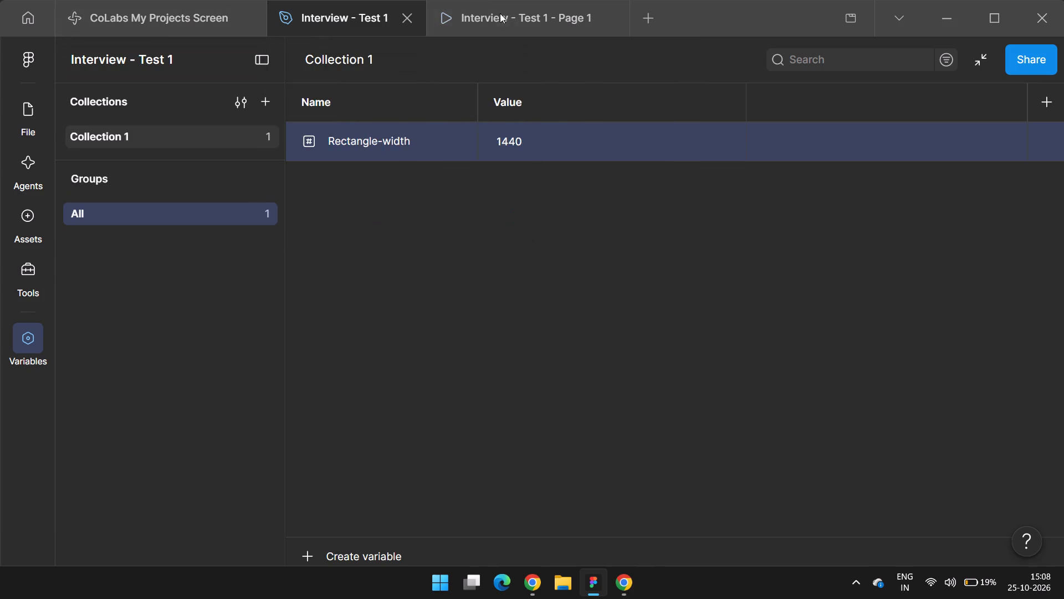
left_click(502, 16)
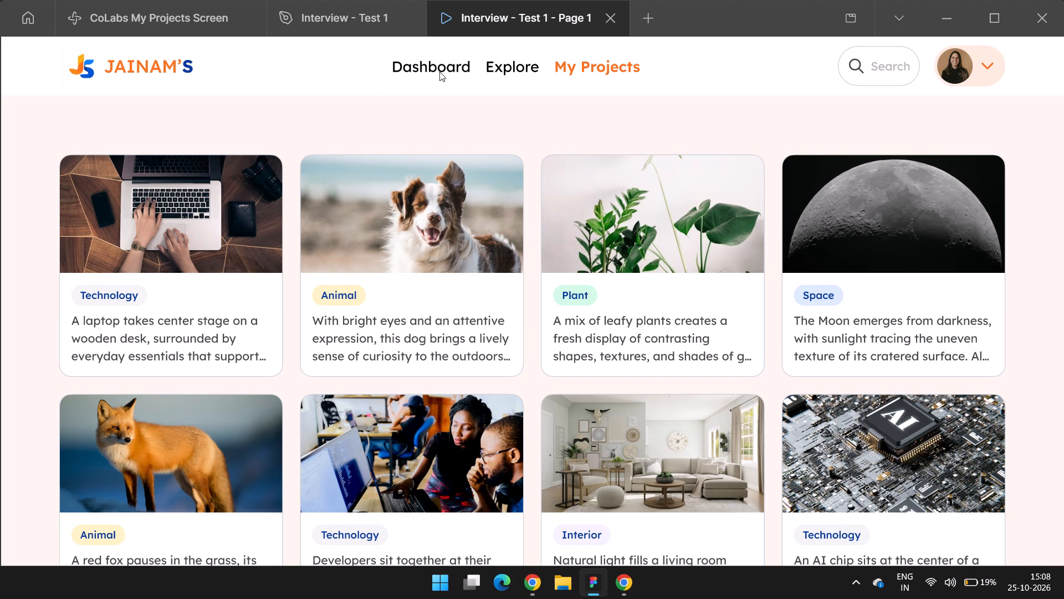
scroll(457, 238, "down", 9)
scroll(460, 255, "up", 9)
left_click(413, 164)
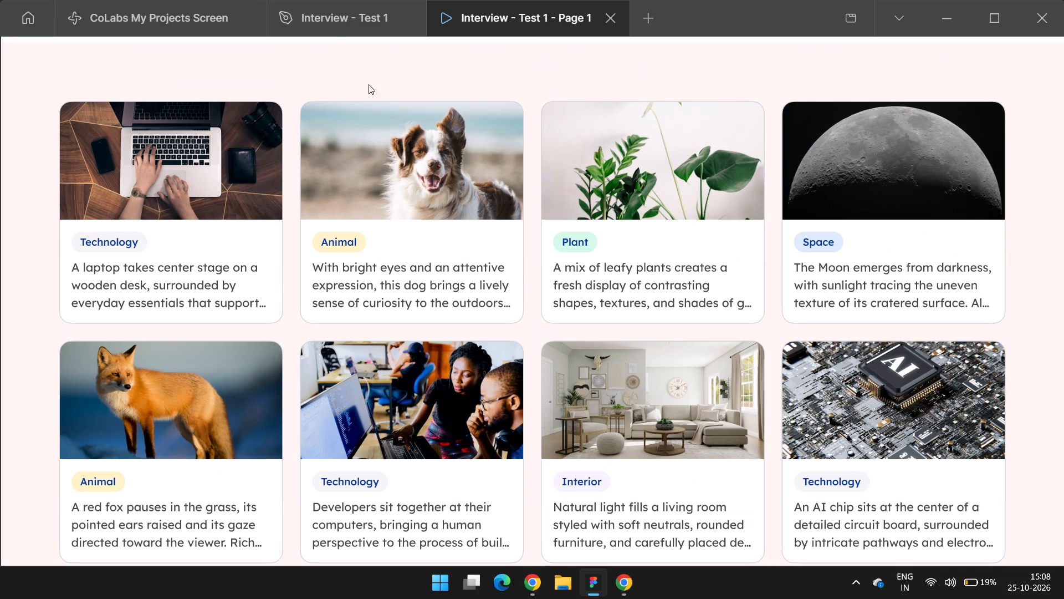
left_click(312, 0)
left_click(313, 11)
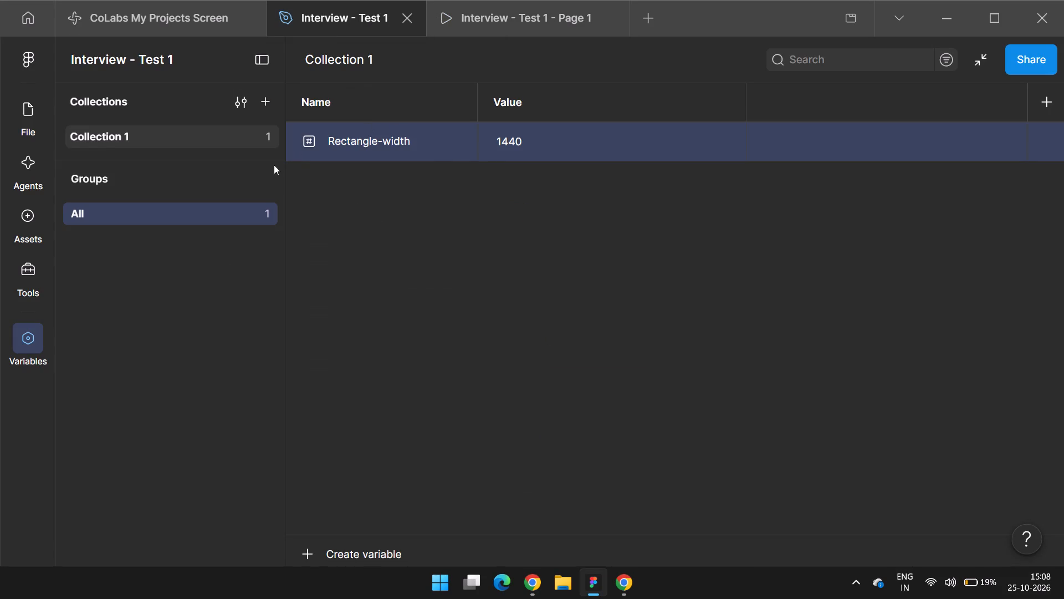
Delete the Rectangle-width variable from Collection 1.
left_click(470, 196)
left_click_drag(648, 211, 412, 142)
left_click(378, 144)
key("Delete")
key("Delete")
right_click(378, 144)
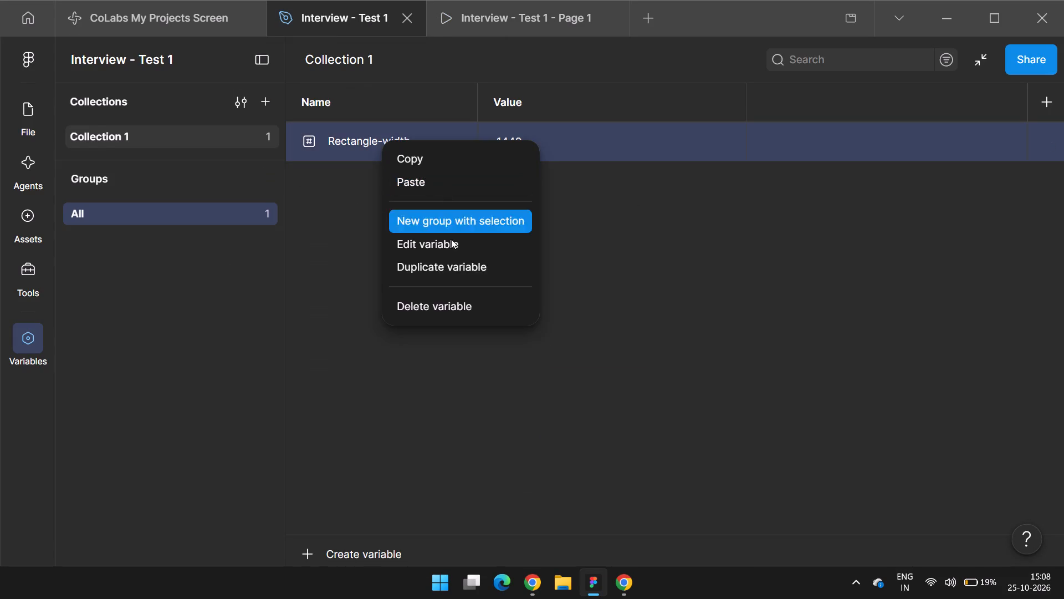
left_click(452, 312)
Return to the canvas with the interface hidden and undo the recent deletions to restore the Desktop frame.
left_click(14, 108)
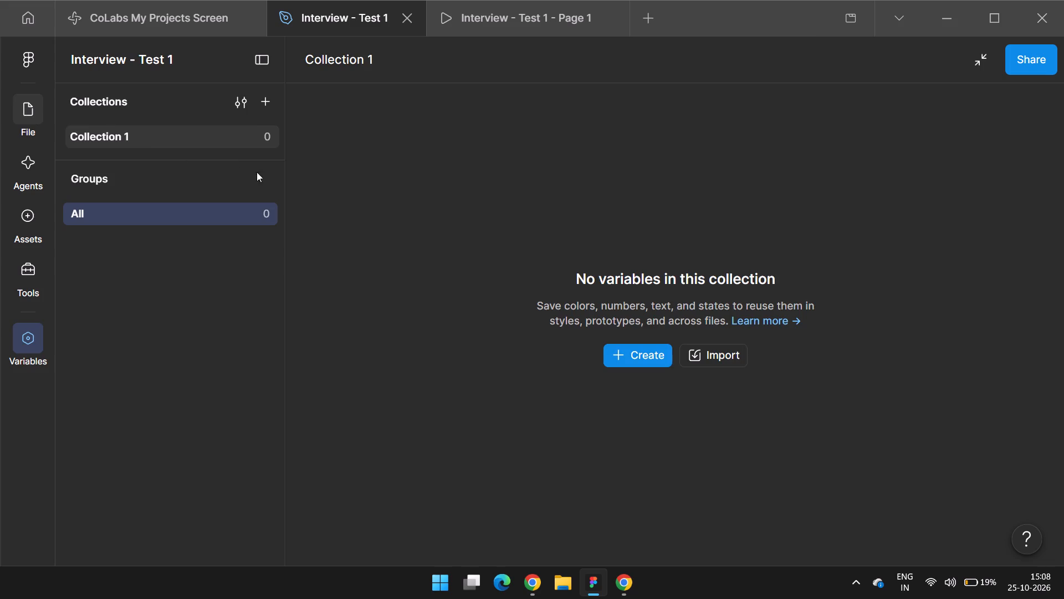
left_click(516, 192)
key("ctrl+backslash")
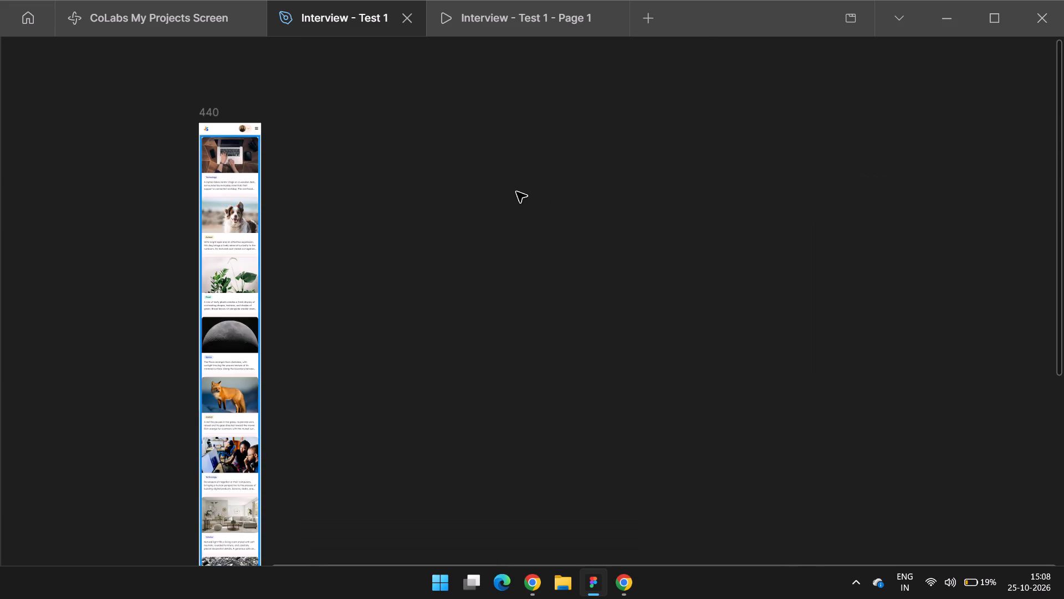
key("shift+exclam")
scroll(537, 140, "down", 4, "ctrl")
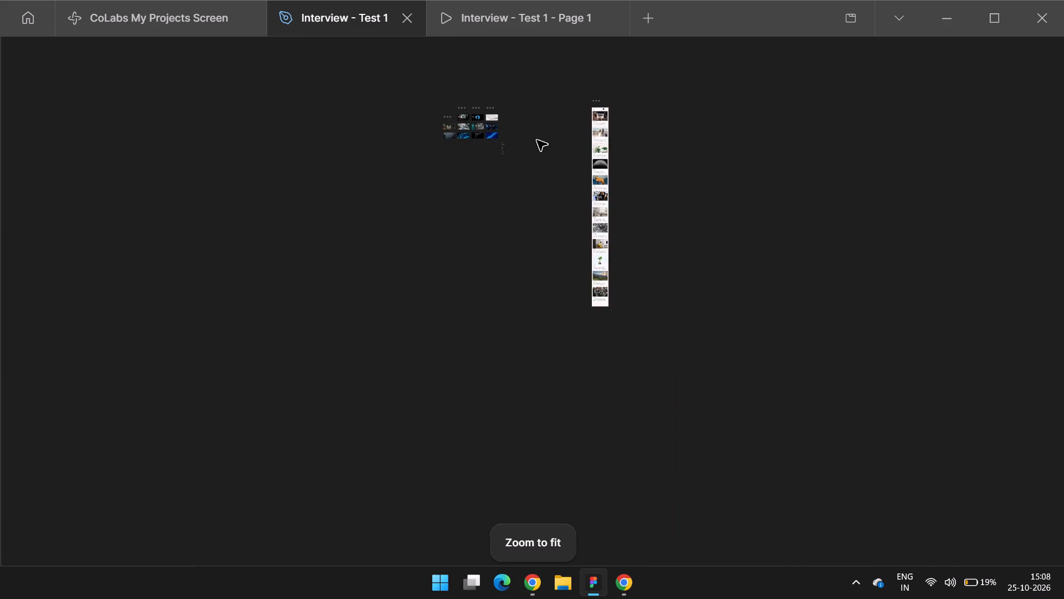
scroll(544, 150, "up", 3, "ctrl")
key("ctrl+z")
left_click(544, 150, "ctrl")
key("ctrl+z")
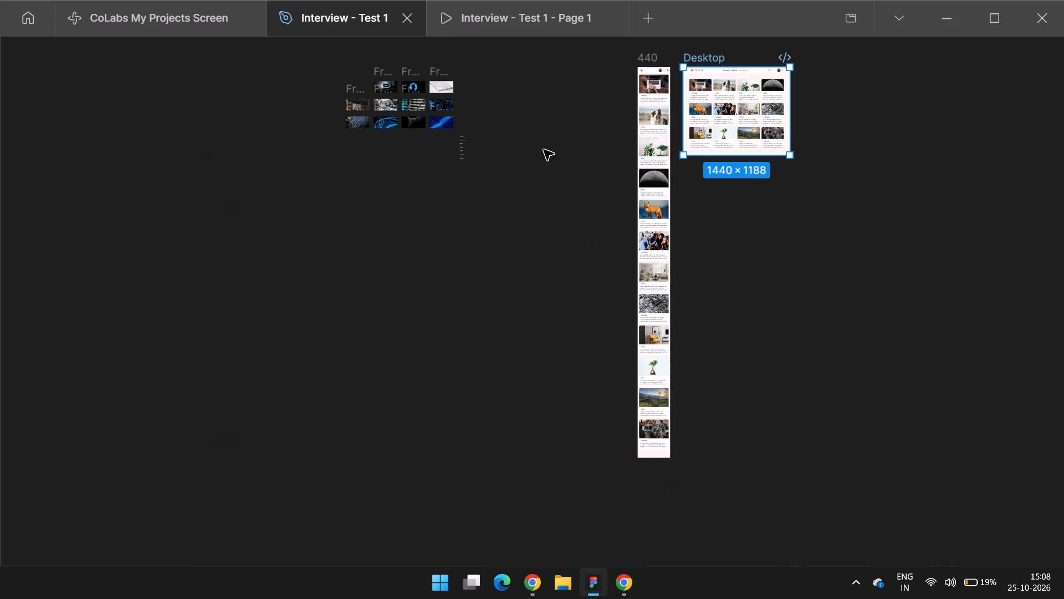
Move the Desktop frame to the left side of the 440 frame.
scroll(695, 97, "up", 4, "ctrl")
left_click_drag(784, 110, 413, 120)
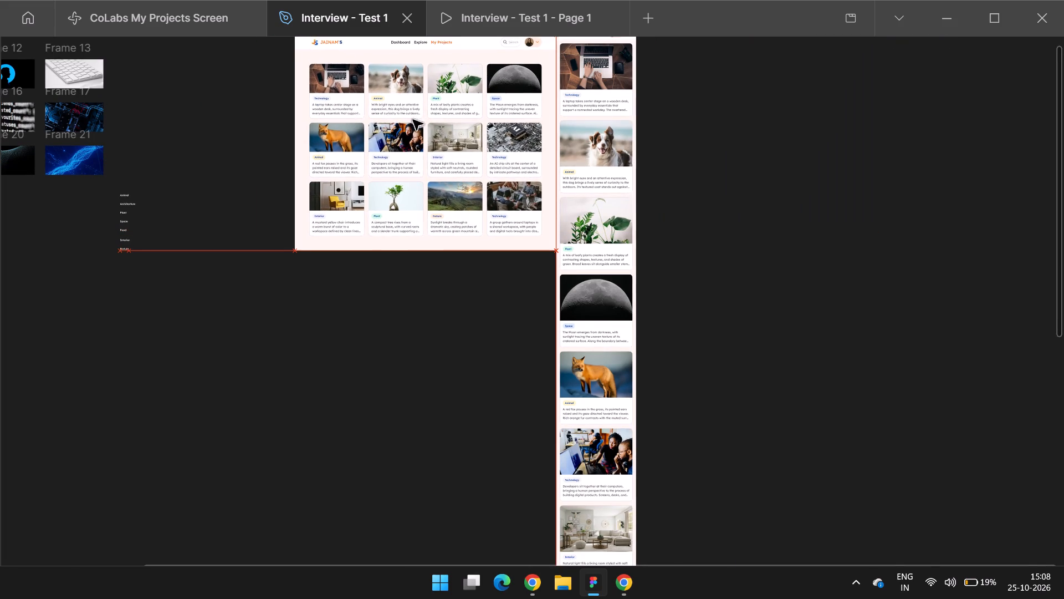
Finish positioning the Desktop frame beside the 440 frame with their top edges aligned.
left_click_drag(413, 120, 395, 113)
scroll(410, 138, "up", 3)
scroll(390, 403, "up", 3, "ctrl")
left_click_drag(415, 430, 409, 425)
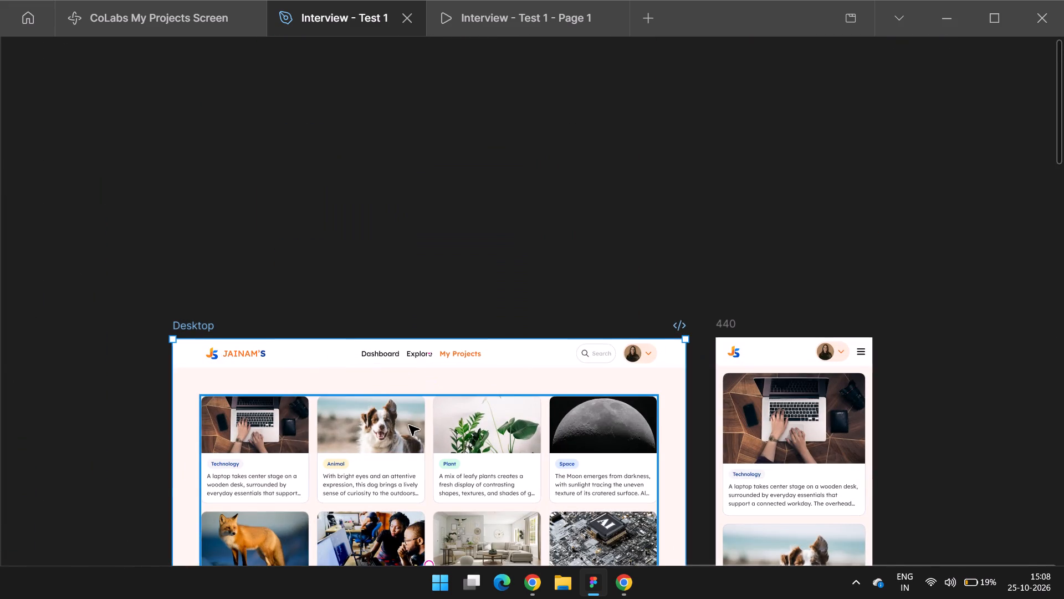
left_click_drag(409, 425, 405, 429)
left_click(496, 303)
Move the 440 frame farther right to leave a wide gap after the Desktop frame.
scroll(496, 303, "left", 2)
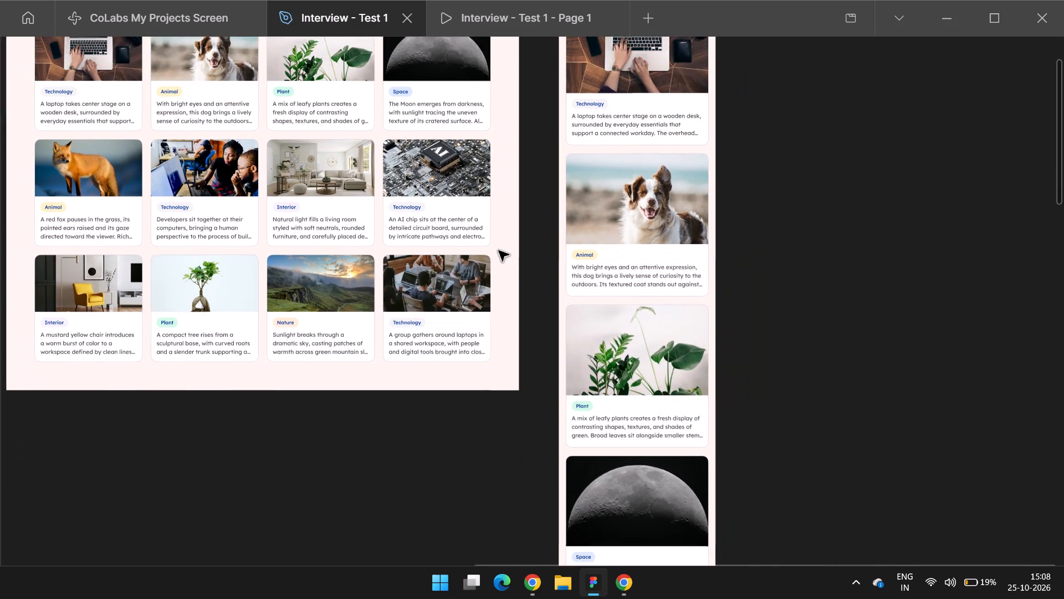
scroll(499, 251, "left", 1)
left_click_drag(541, 103, 657, 106)
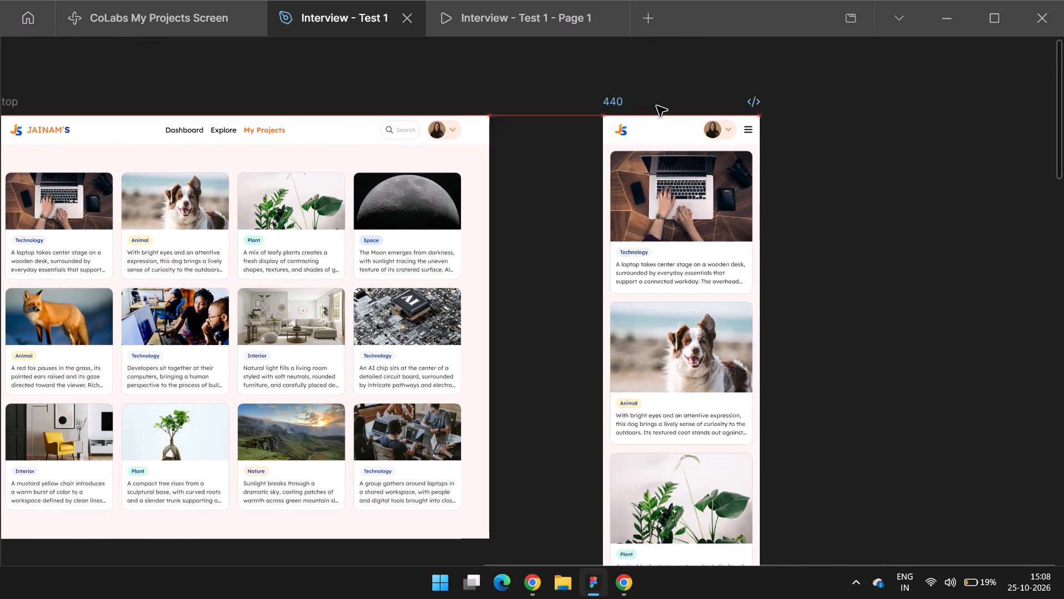
left_click_drag(657, 106, 671, 107)
scroll(665, 109, "down", 4, "ctrl")
left_click_drag(714, 195, 850, 197)
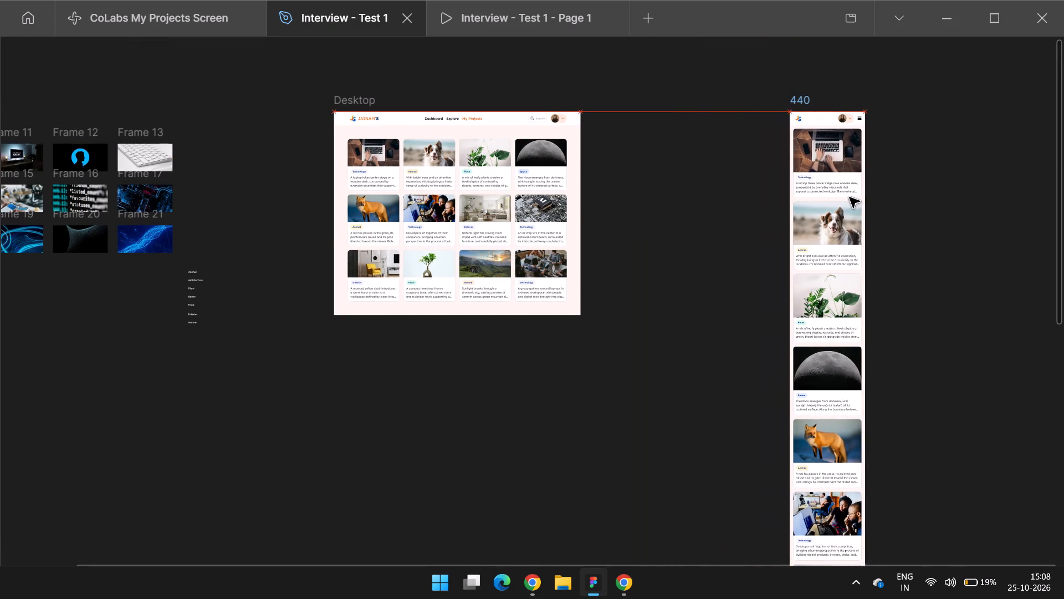
left_click_drag(850, 197, 881, 201)
Rename the Desktop frame as 1440.
double_click(364, 99)
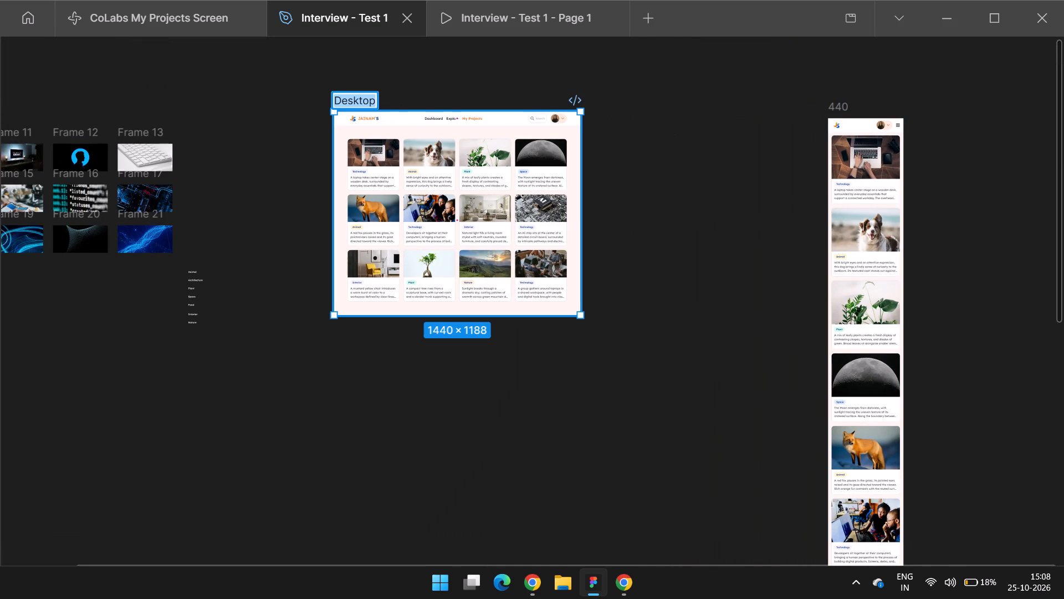
type("1440")
key("Return")
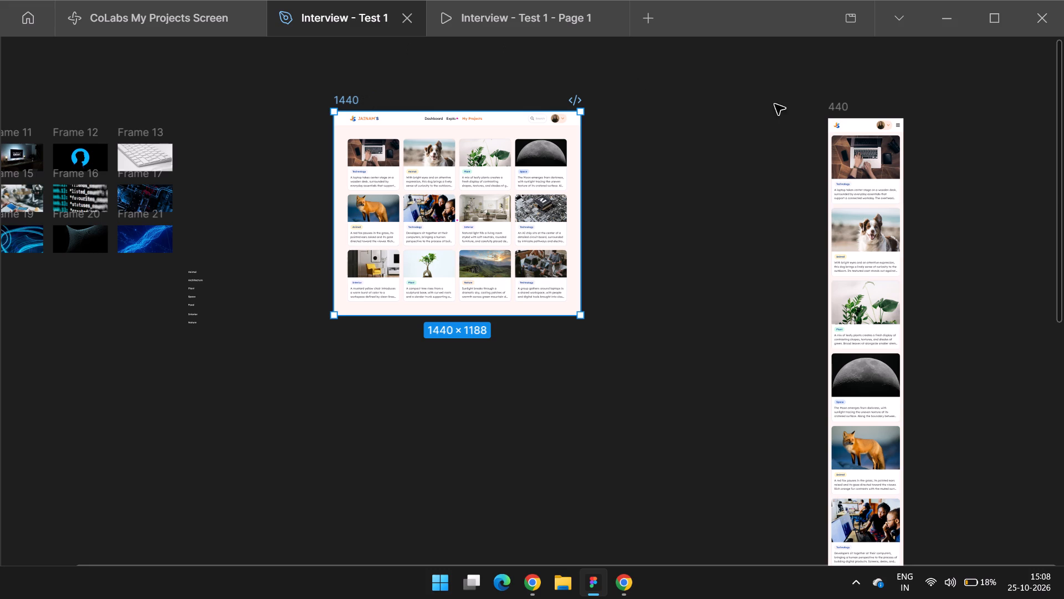
Realign the top of the 440 frame with the top of the 1440 frame.
left_click_drag(842, 107, 857, 100)
Duplicate the 1440 frame into the gap before the 440 frame and show the interface again.
scroll(767, 95, "left", 2)
left_click(186, 98)
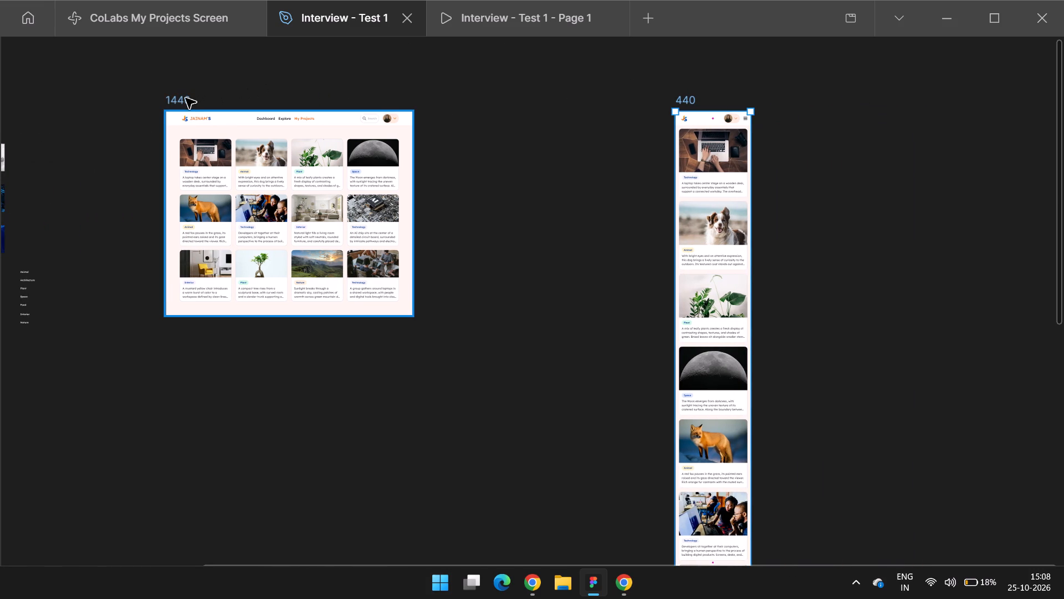
key("ctrl+d")
key("ctrl+backslash")
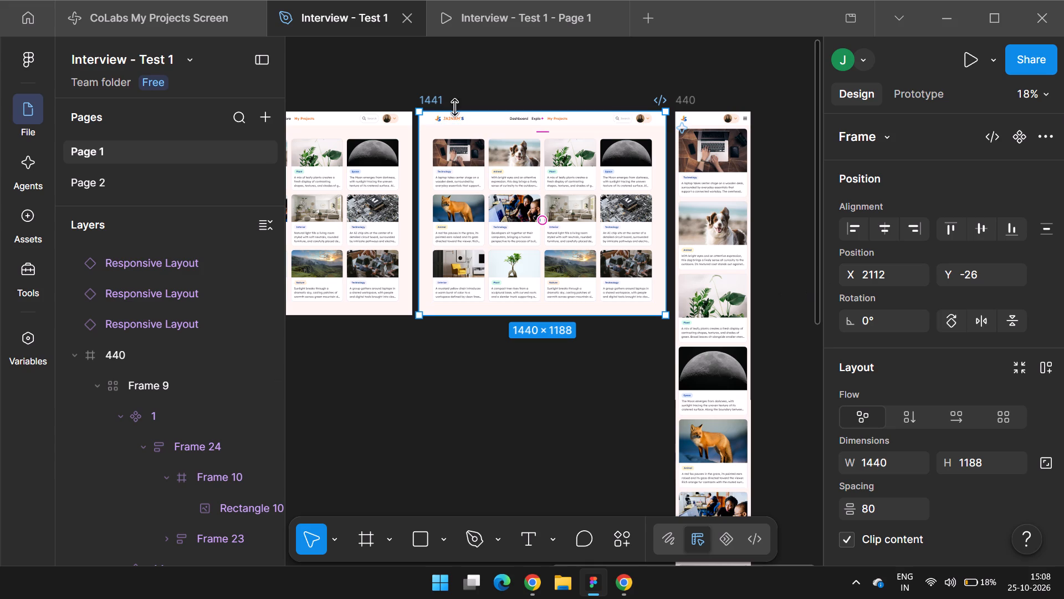
Set the column count of the duplicated 1441 frame's layout guide to 8.
left_click(439, 103)
scroll(1004, 356, "down", 8)
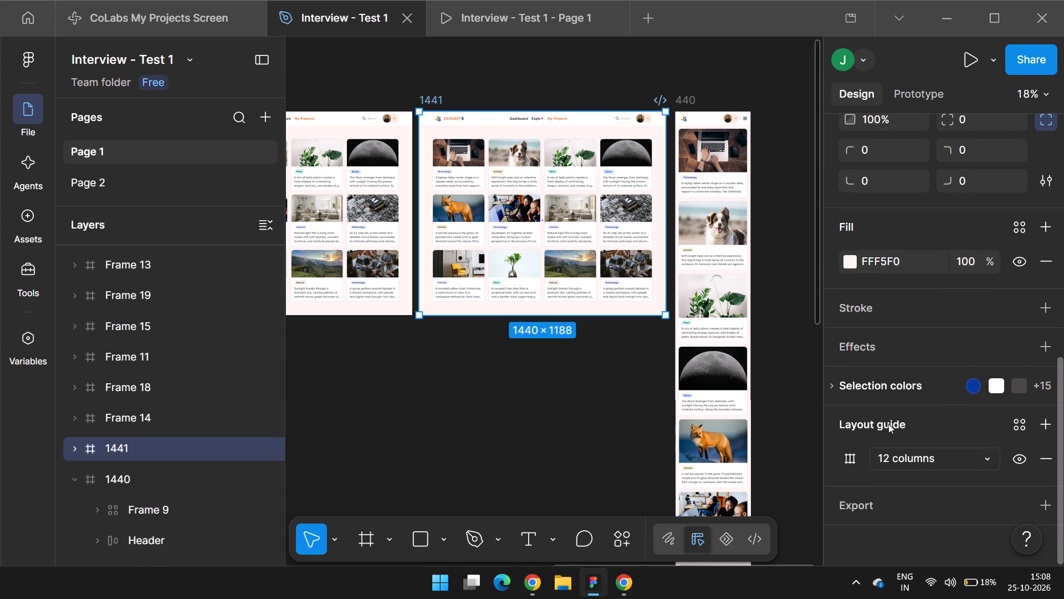
left_click(905, 461)
left_click(918, 458)
left_click(855, 462)
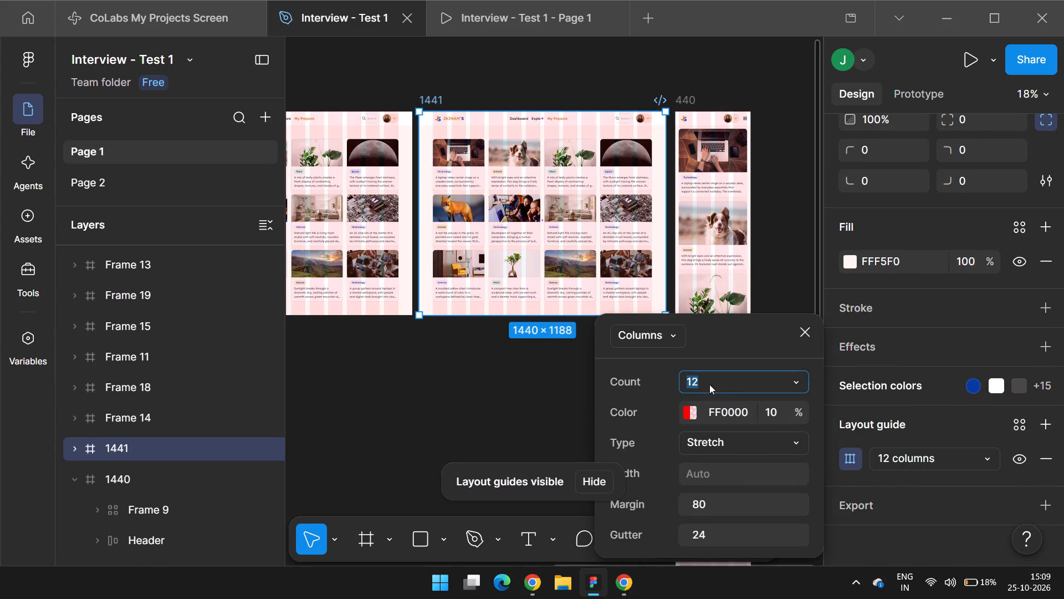
key("8")
key("Return")
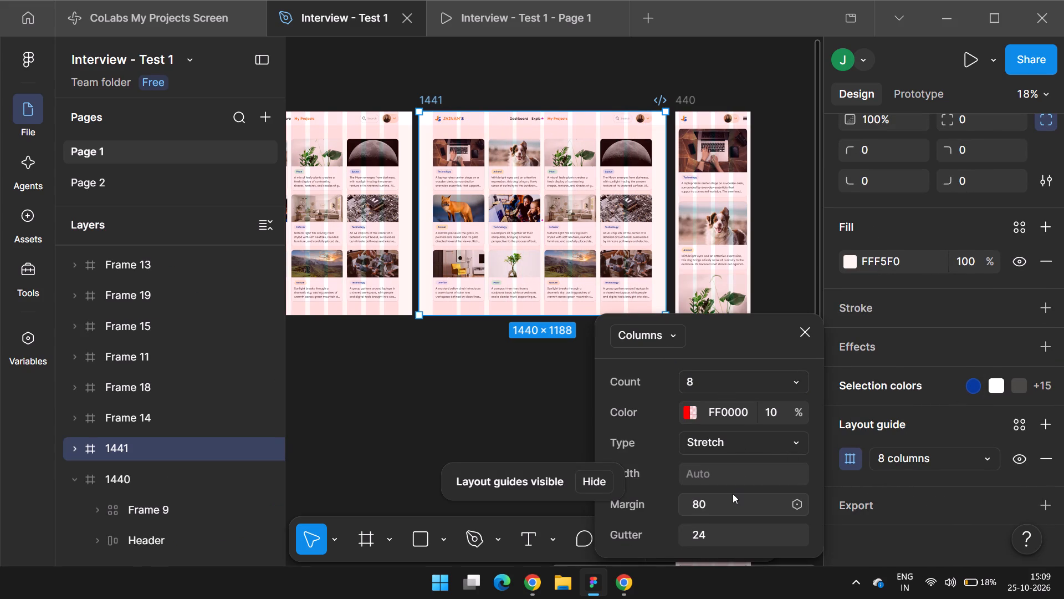
scroll(733, 494, "down", 1)
scroll(456, 138, "up", 2, "ctrl")
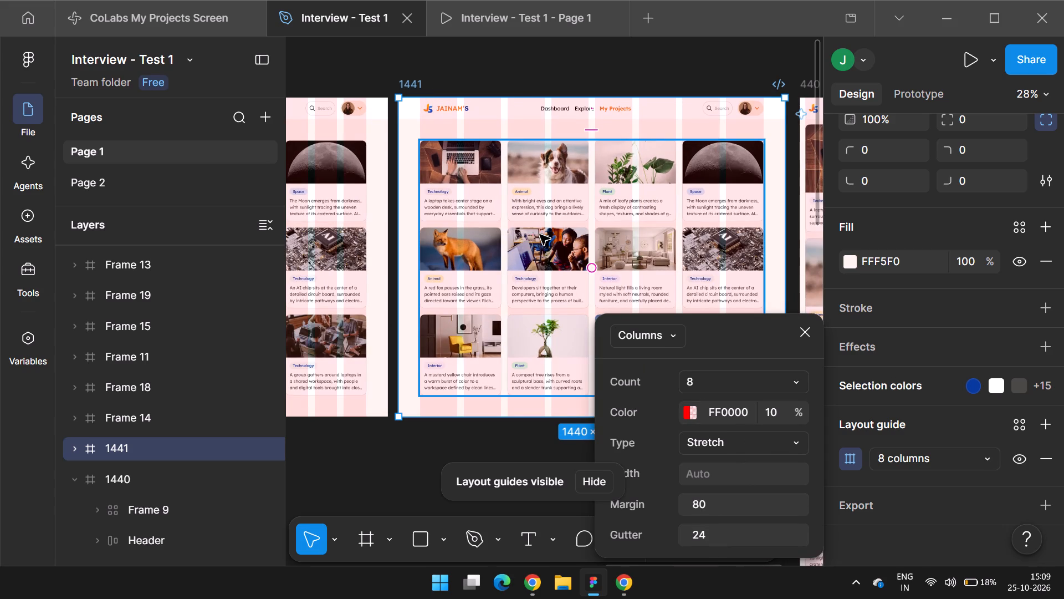
scroll(424, 158, "up", 4, "ctrl")
scroll(424, 157, "down", 3, "ctrl")
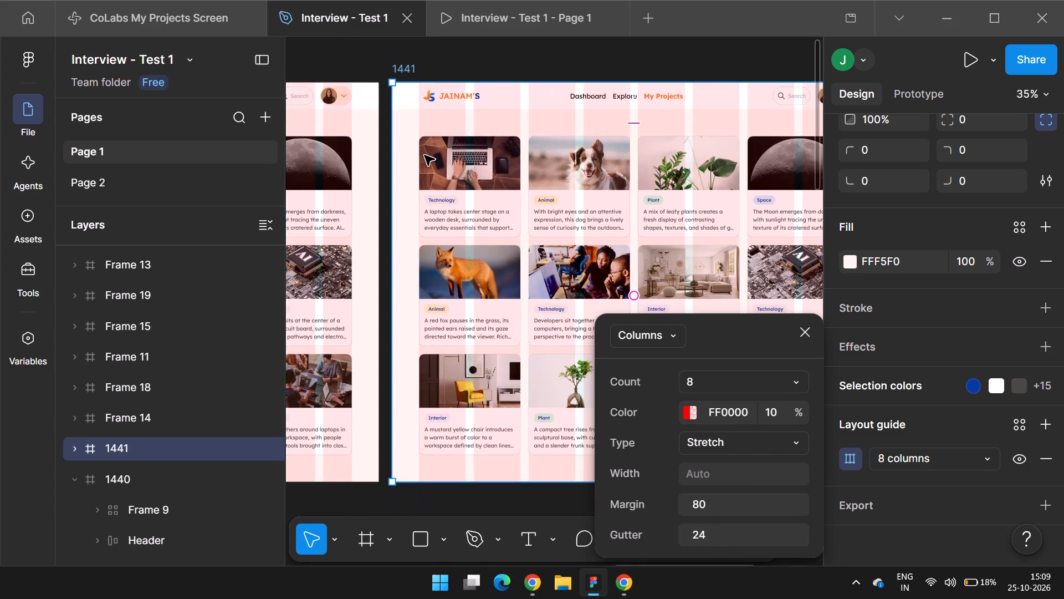
left_click(408, 69)
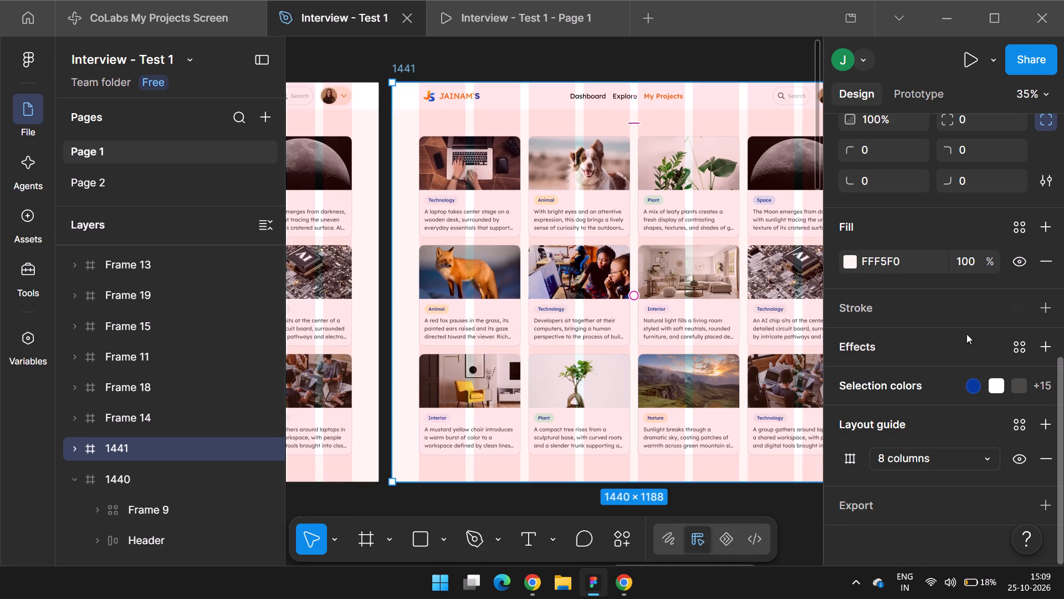
Look through the frame presets for tablet dimensions, leaving the Frame tool without creating a frame.
scroll(872, 273, "up", 2)
scroll(554, 219, "down", 4, "ctrl")
left_click(549, 465)
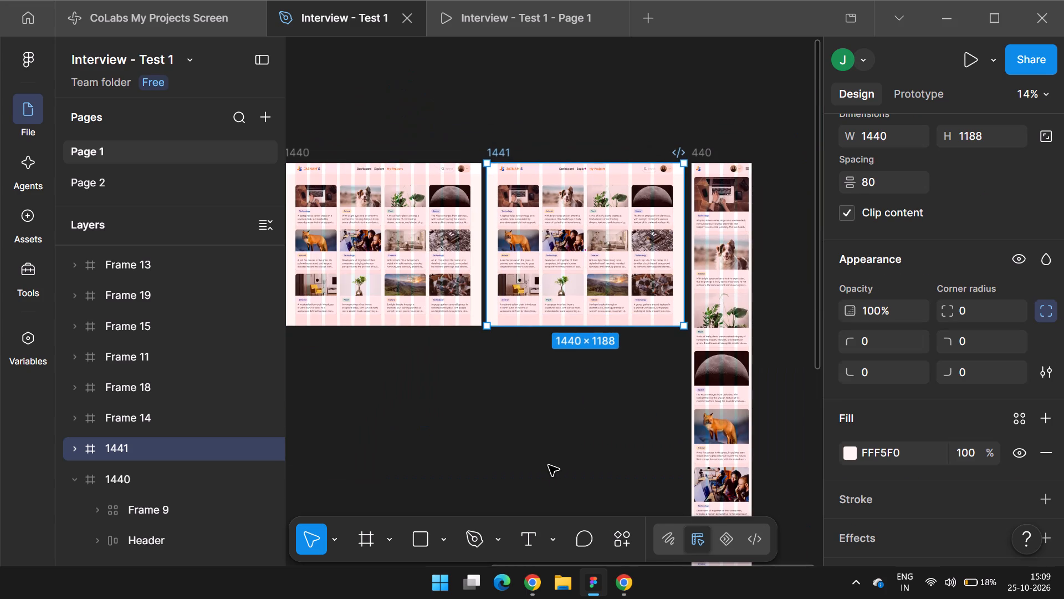
key("f")
scroll(925, 372, "down", 2)
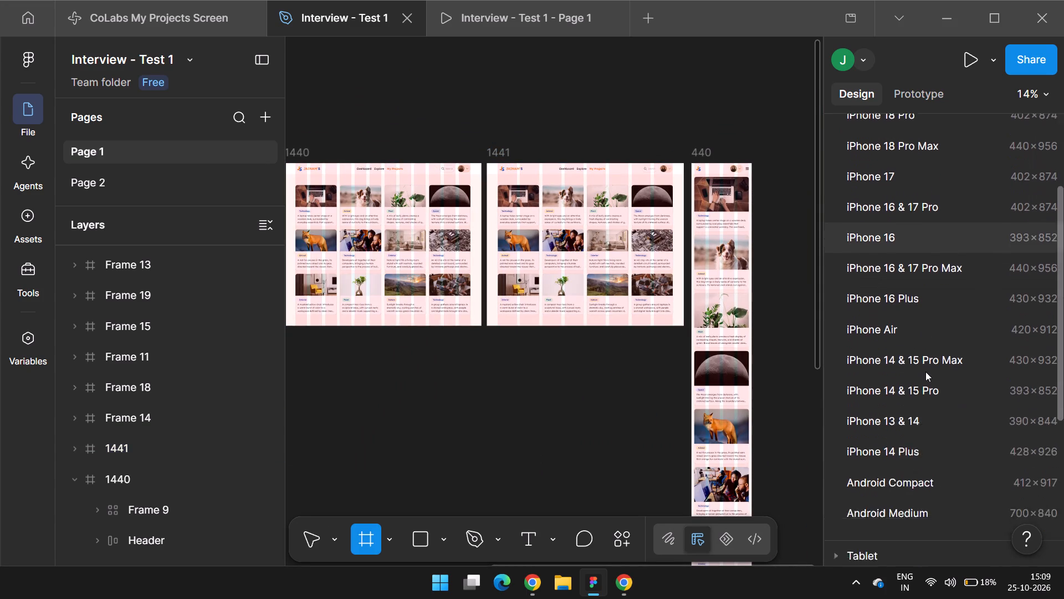
scroll(925, 372, "down", 2)
left_click(897, 497)
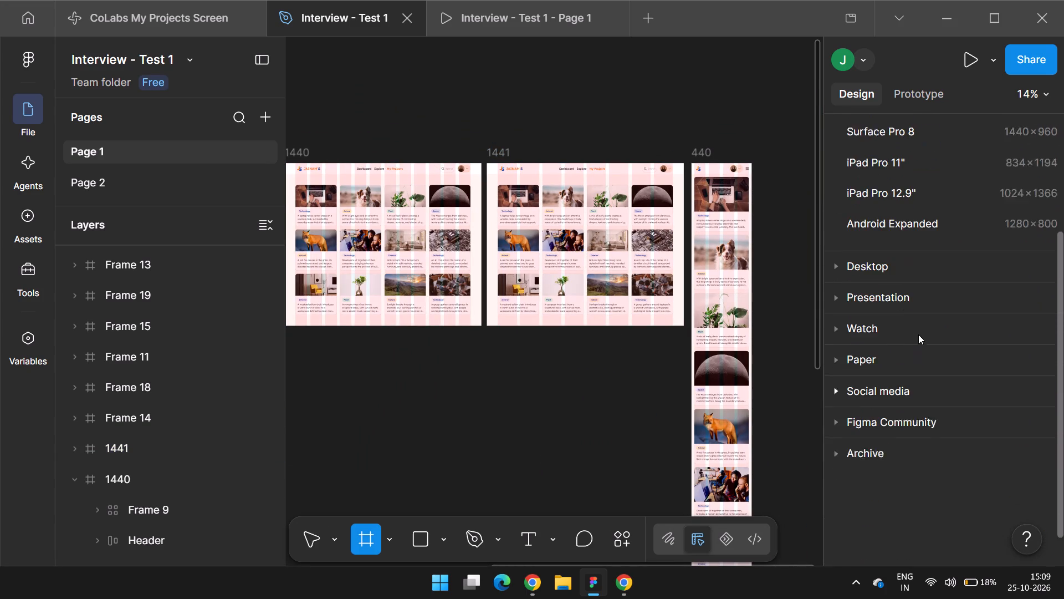
scroll(918, 333, "up", 1)
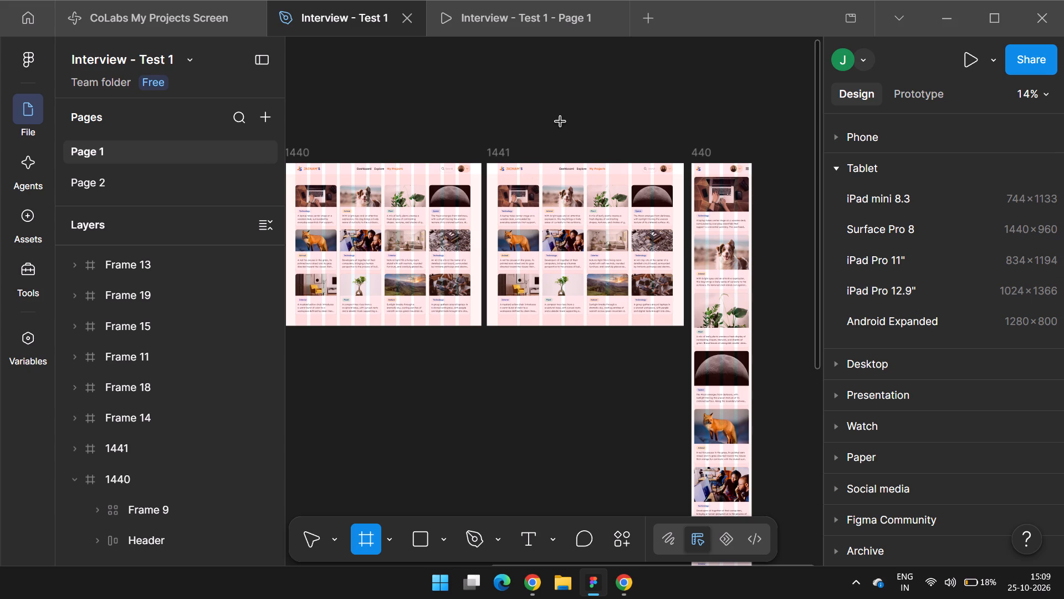
key("v")
Set the width of the 1441 frame to 1024.
left_click(484, 148)
scroll(887, 449, "down", 1)
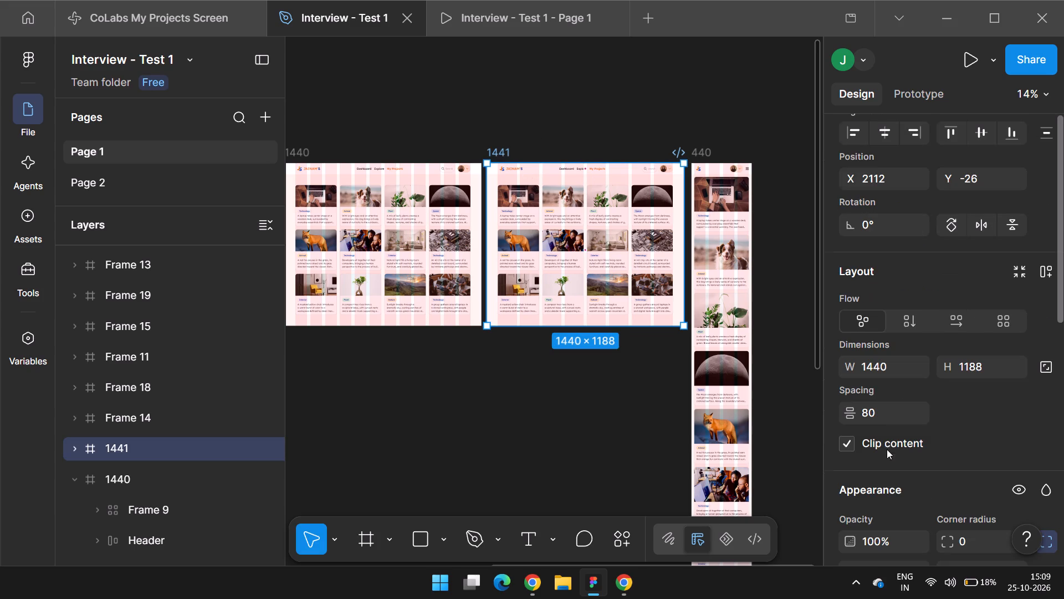
left_click(879, 367)
type("1024")
key("Return")
Set the card grid Frame 9 in the 1441 frame to 2 columns and hide the interface.
scroll(563, 196, "up", 3, "ctrl")
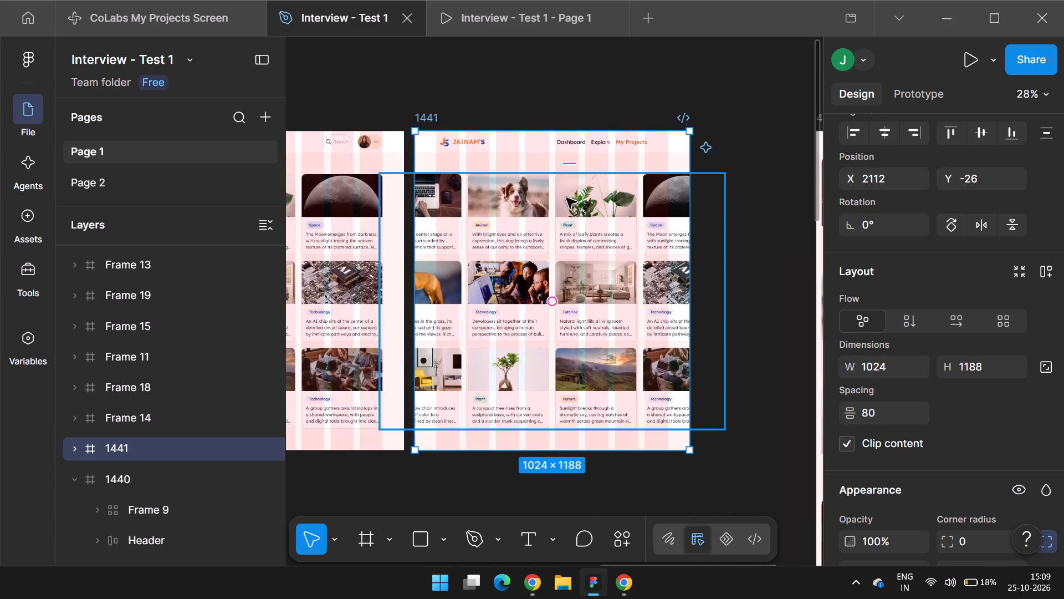
left_click(541, 192)
scroll(943, 386, "down", 1)
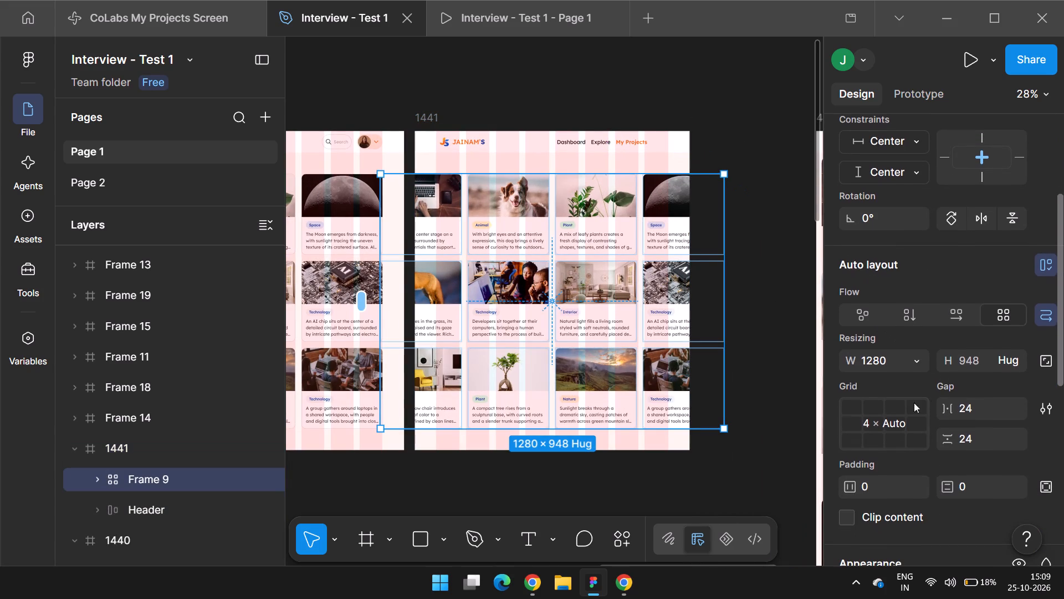
left_click(882, 422)
left_click(879, 361)
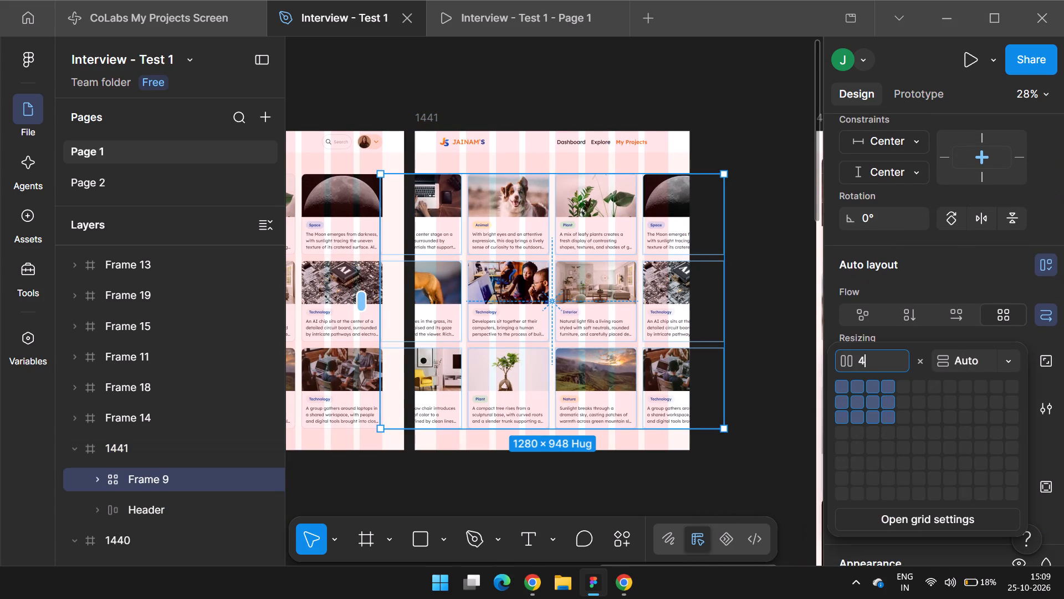
key("ctrl+a")
key("2")
key("Return")
key("ctrl+backslash")
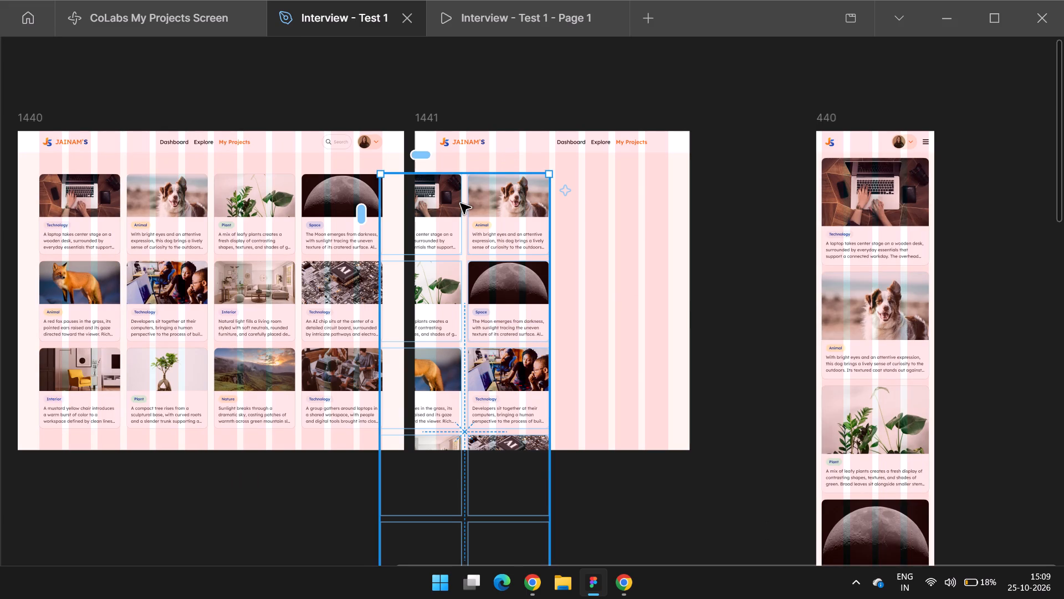
Center the two-column card grid horizontally in the 1441 frame, then move it to the left margin guide, 80 px from the edge.
key("alt+h")
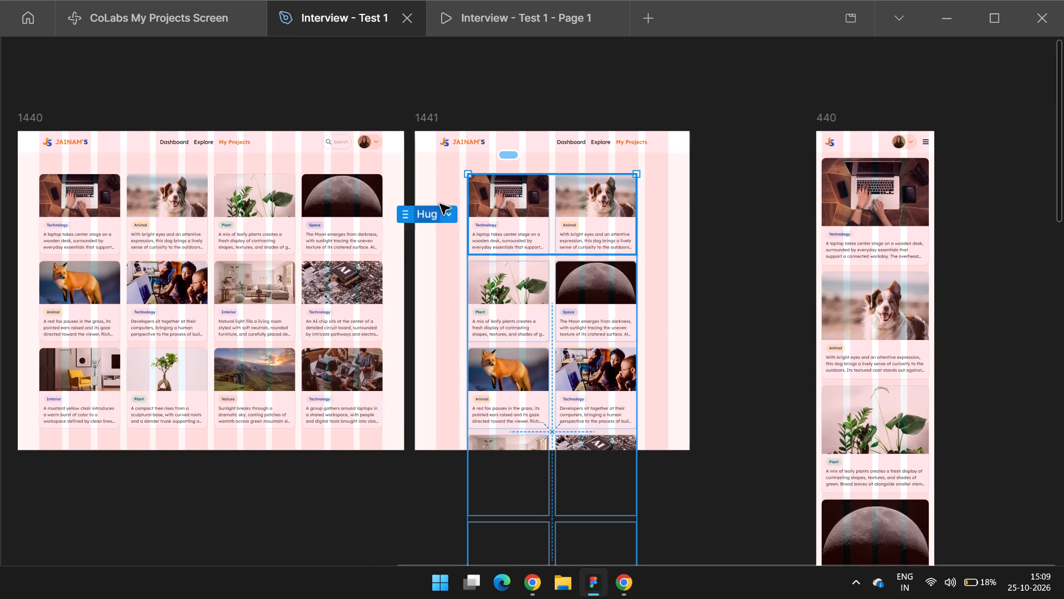
scroll(509, 206, "up", 4, "ctrl")
left_click_drag(518, 201, 437, 198, "shift")
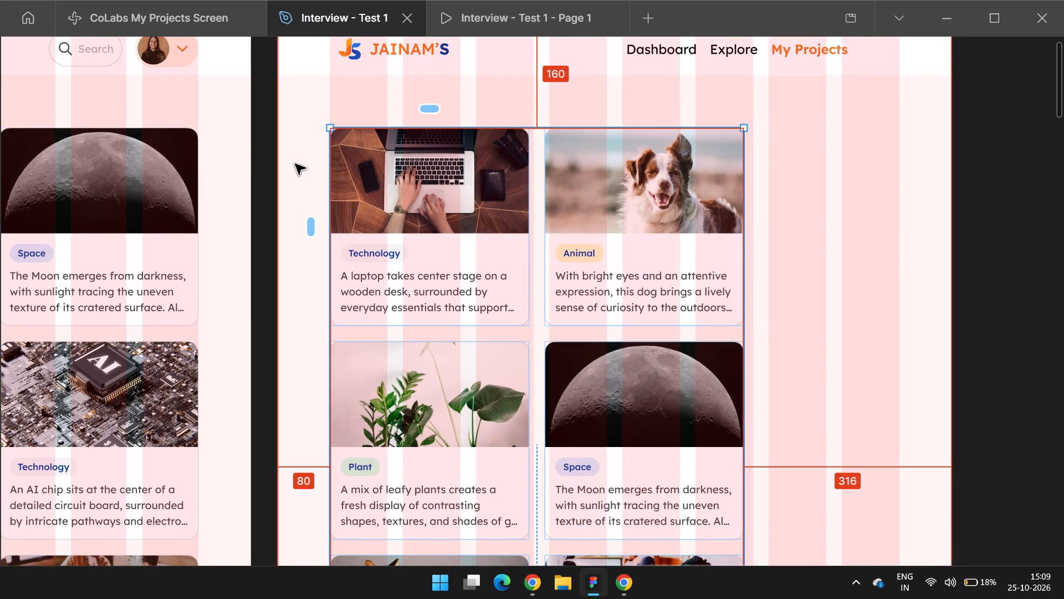
scroll(304, 165, "down", 2, "ctrl")
scroll(310, 125, "up", 4, "ctrl")
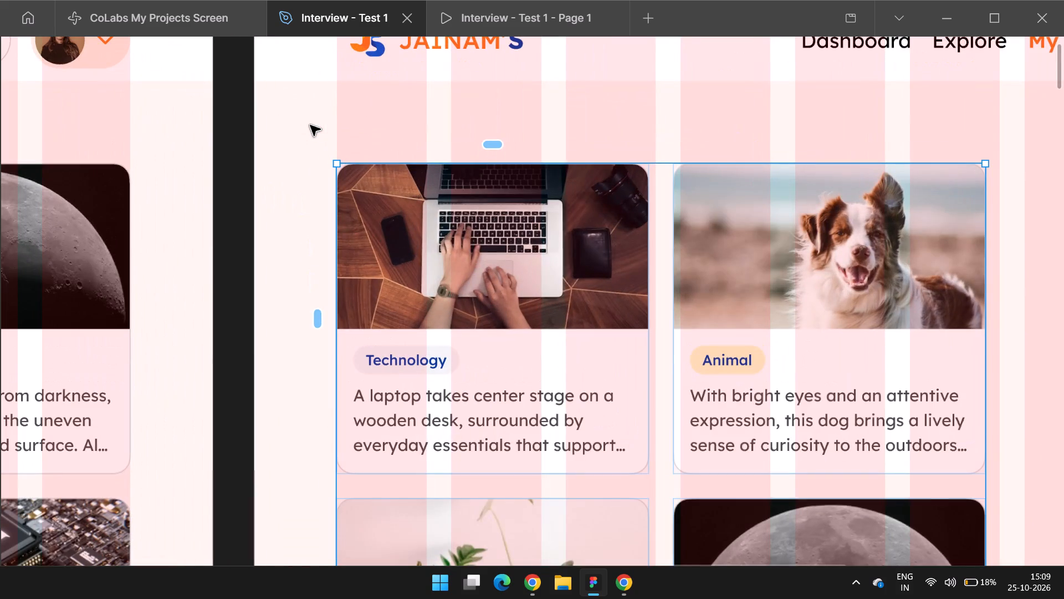
Widen the card grid in the 1441 frame to reach the right margin guide.
scroll(310, 125, "down", 5, "ctrl")
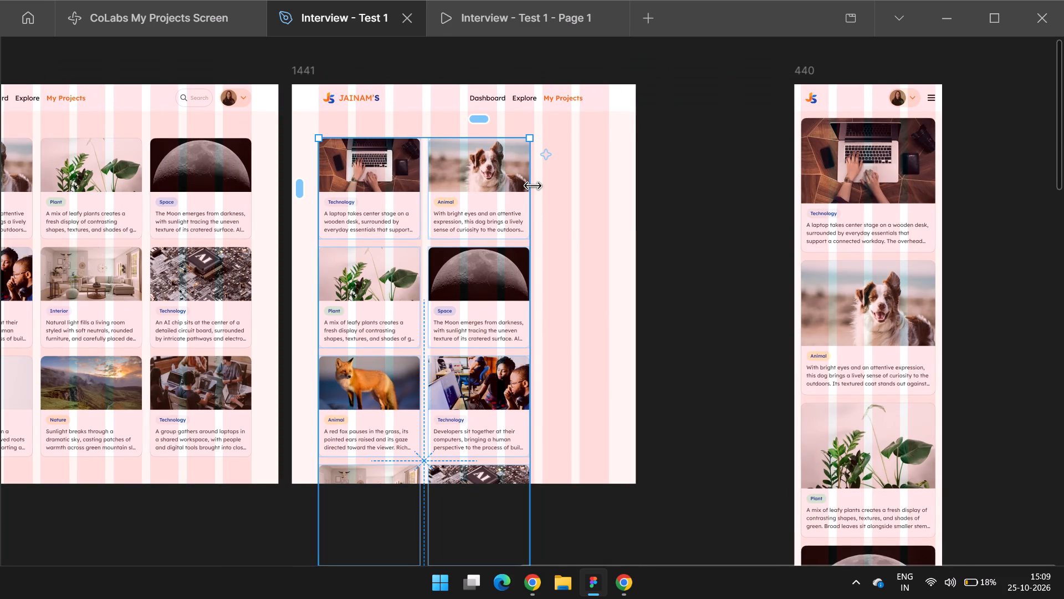
left_click_drag(533, 186, 572, 196)
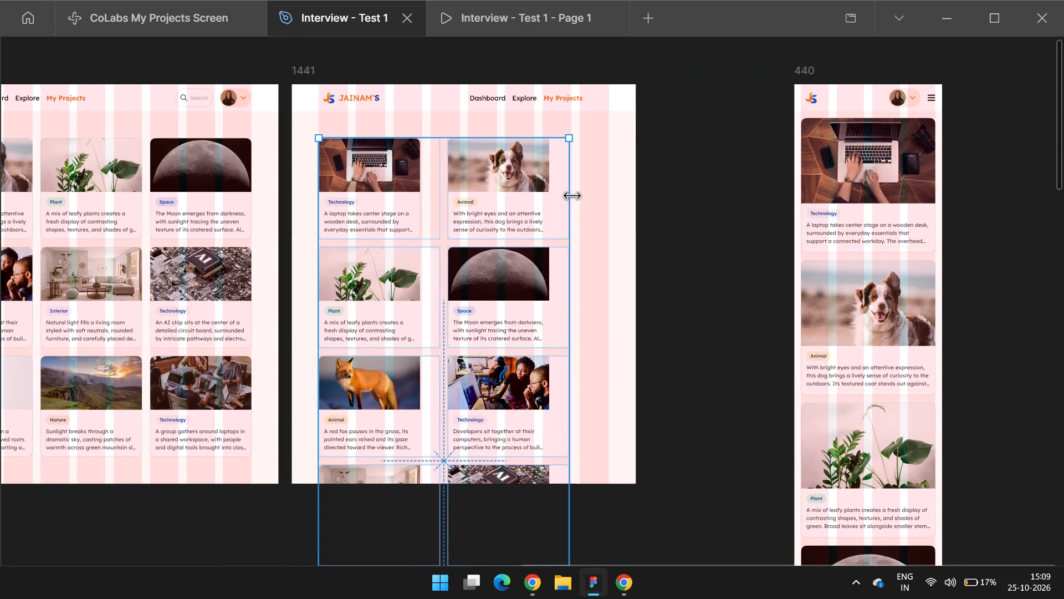
left_click_drag(572, 196, 612, 206)
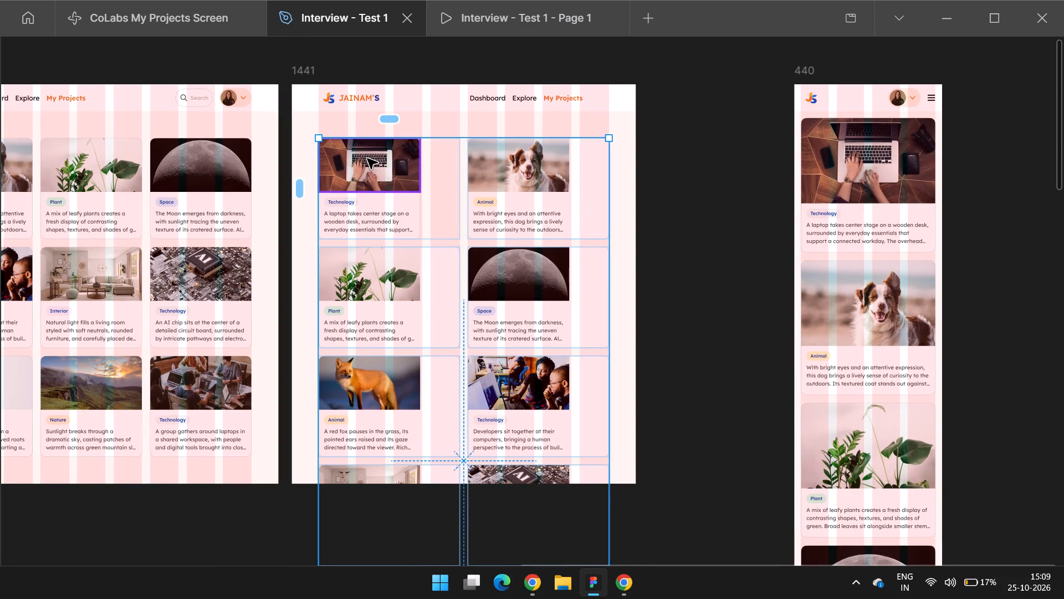
scroll(367, 159, "up", 4, "ctrl")
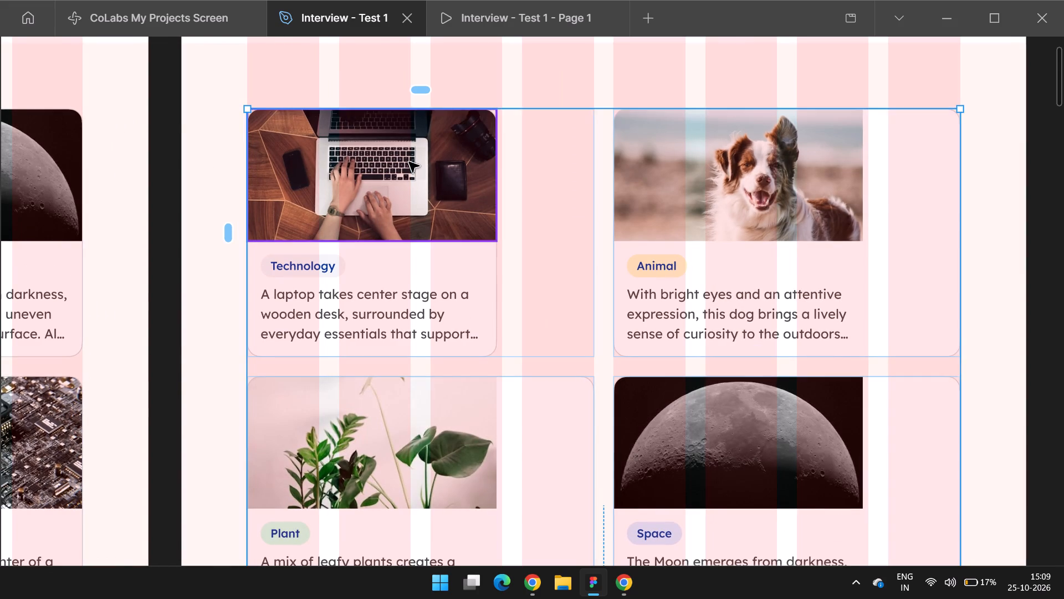
scroll(409, 162, "down", 2, "ctrl")
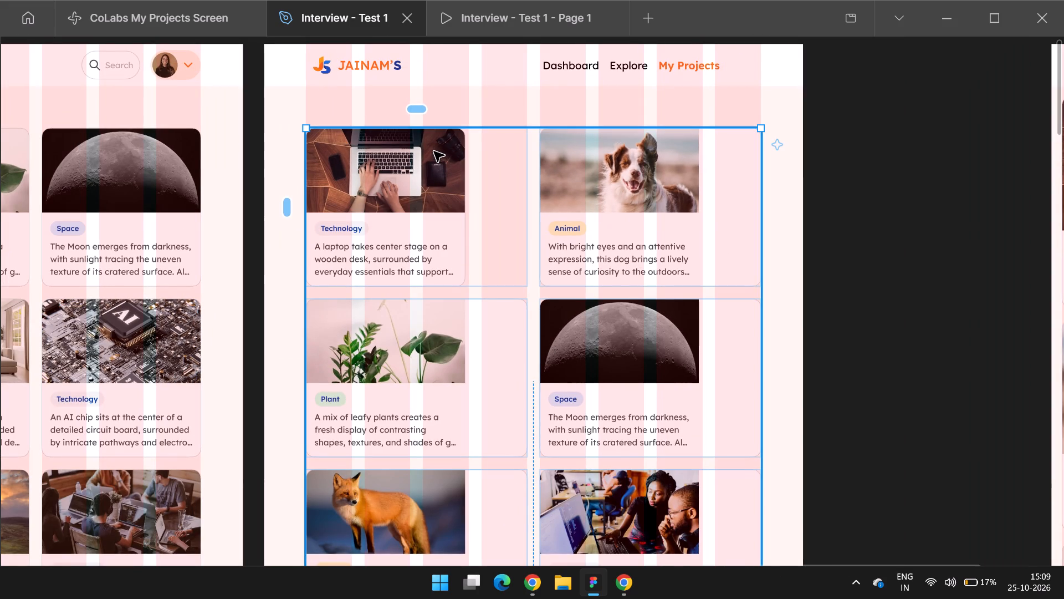
scroll(445, 159, "down", 2, "ctrl")
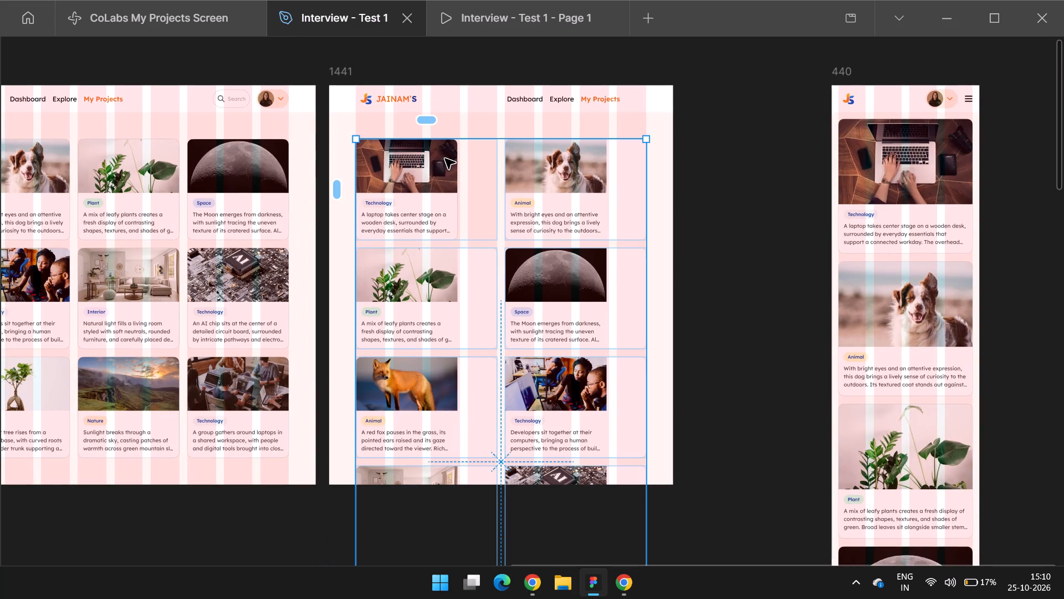
Hide the layout guides and clear the selection.
key("ctrl+shift+4")
left_click(736, 199)
Widen the laptop Technology card in the 1441 frame to fill its grid cell.
scroll(736, 199, "down", 1)
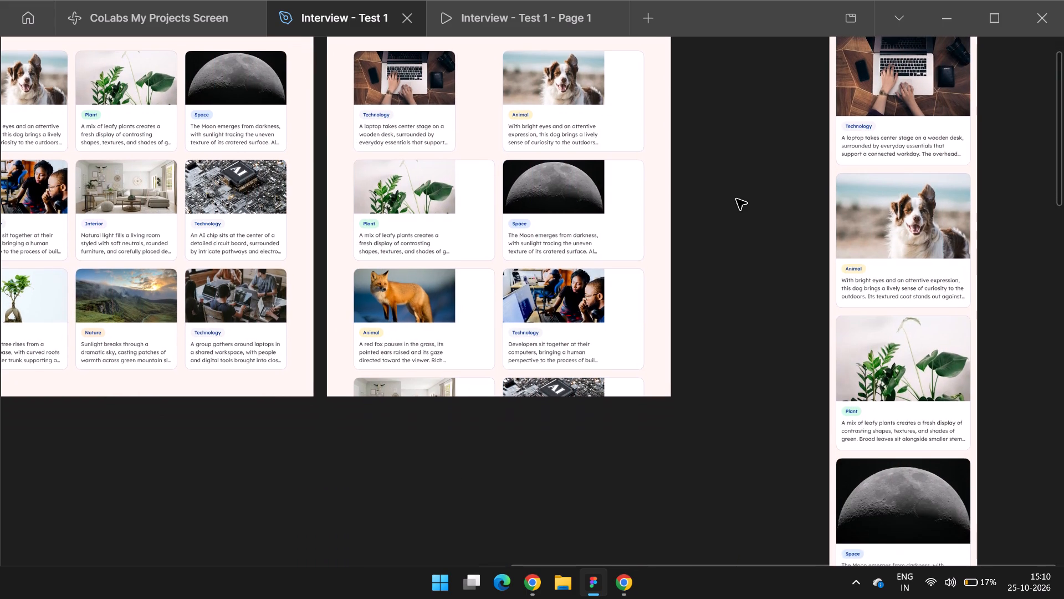
scroll(736, 199, "down", 1)
scroll(449, 106, "up", 3, "ctrl")
triple_click(462, 121)
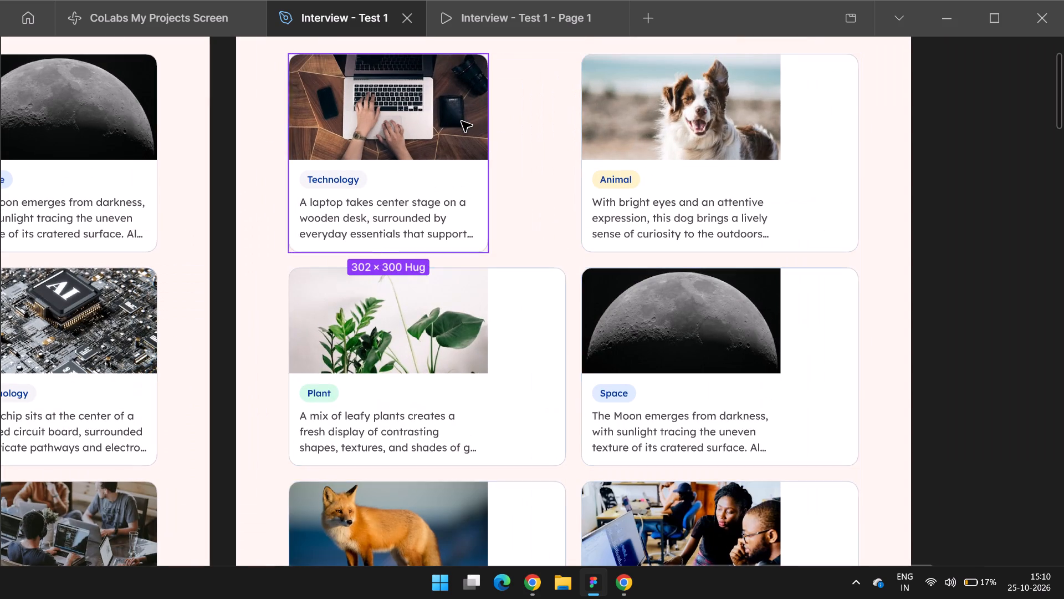
key("shift+Return")
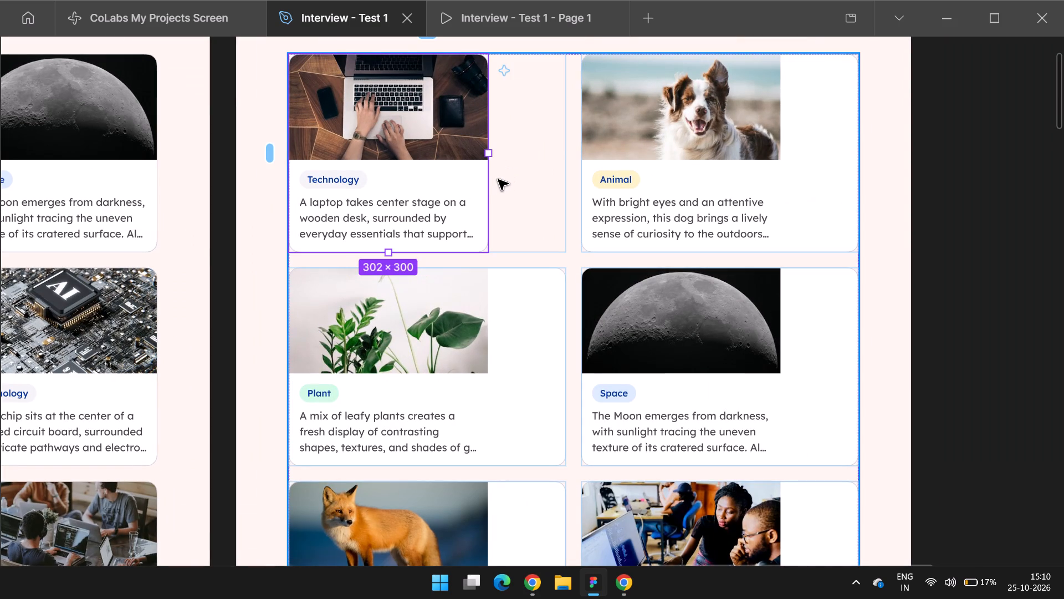
left_click_drag(492, 159, 567, 180)
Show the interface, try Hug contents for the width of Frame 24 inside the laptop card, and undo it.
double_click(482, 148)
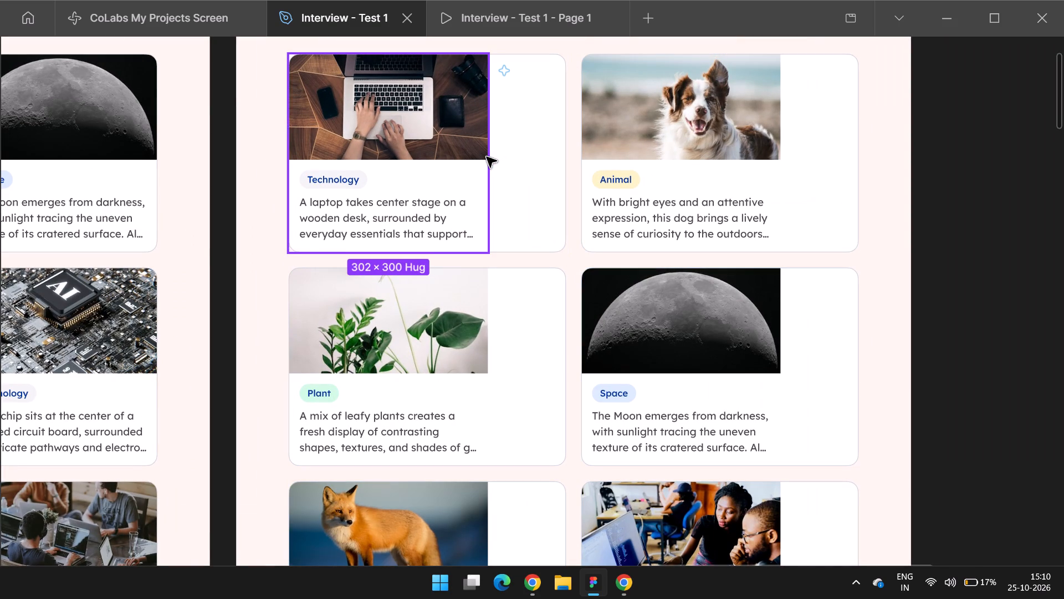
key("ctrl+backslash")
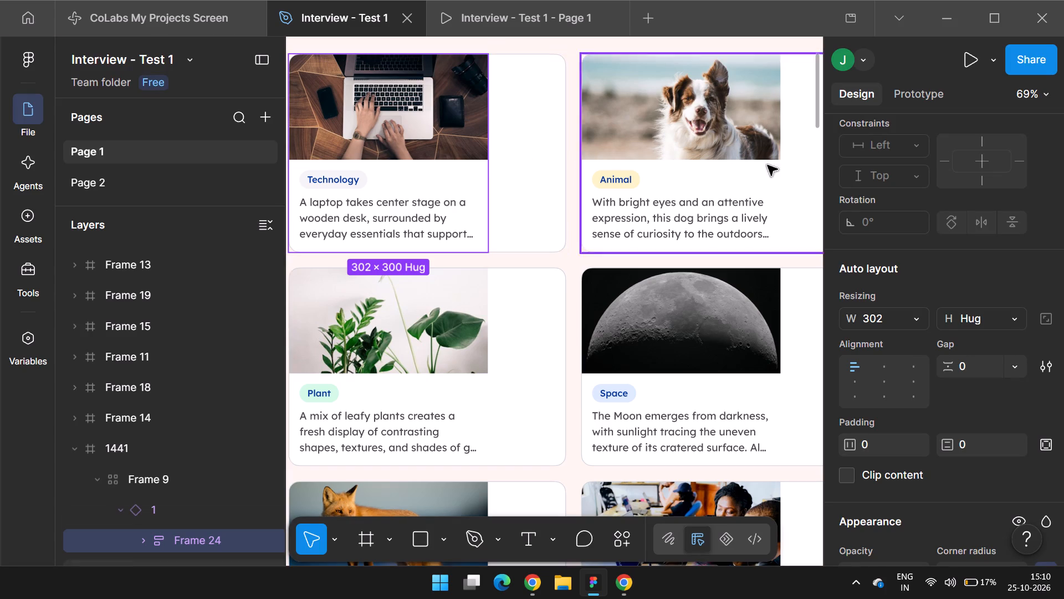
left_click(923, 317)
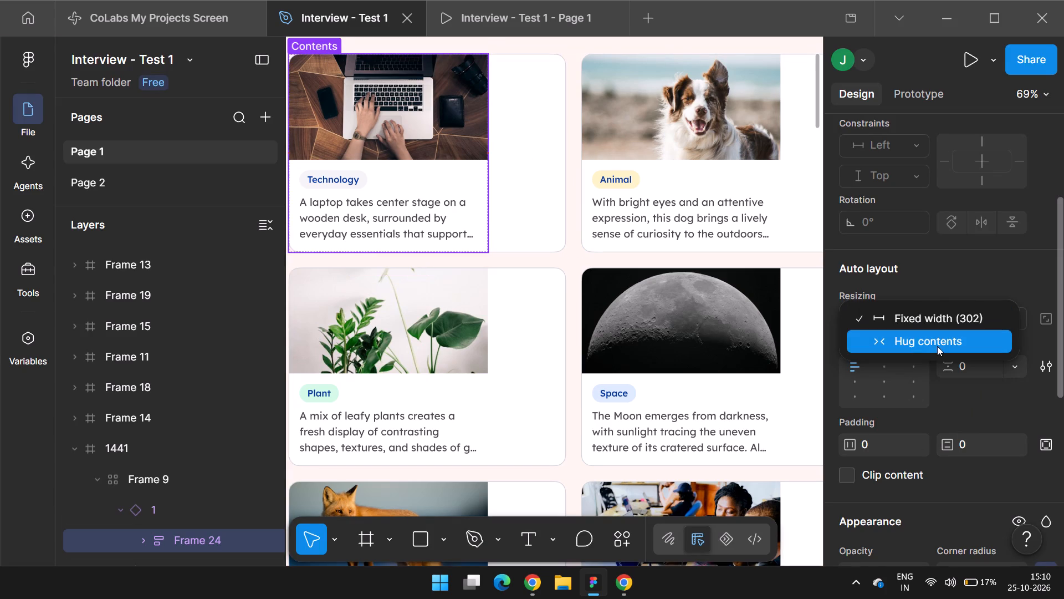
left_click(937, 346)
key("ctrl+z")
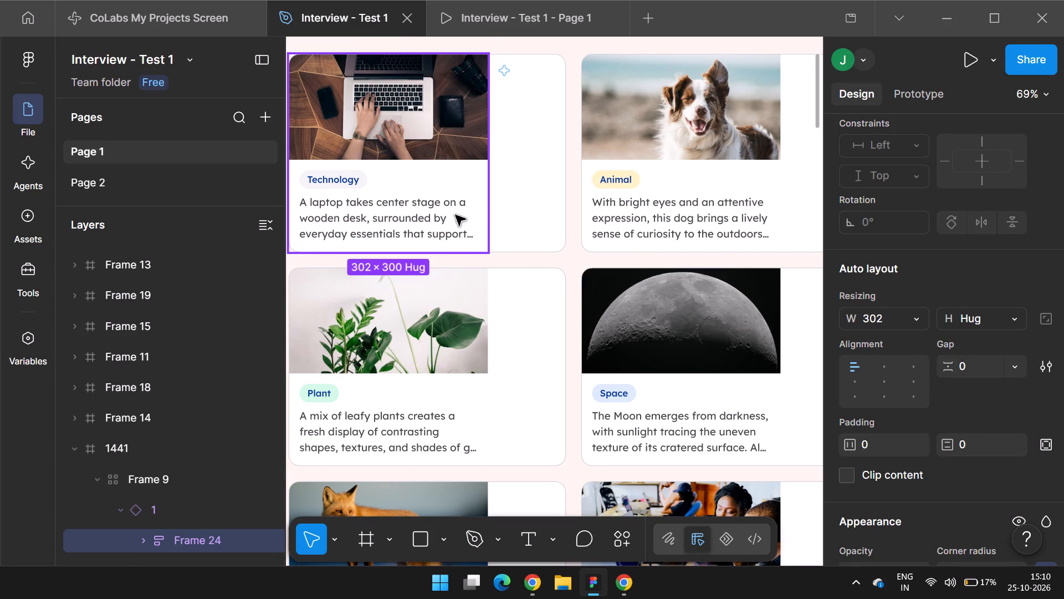
Inspect the resizing settings of the text frame, image frame and image inside the laptop card, then hide the interface.
double_click(447, 213)
double_click(443, 215)
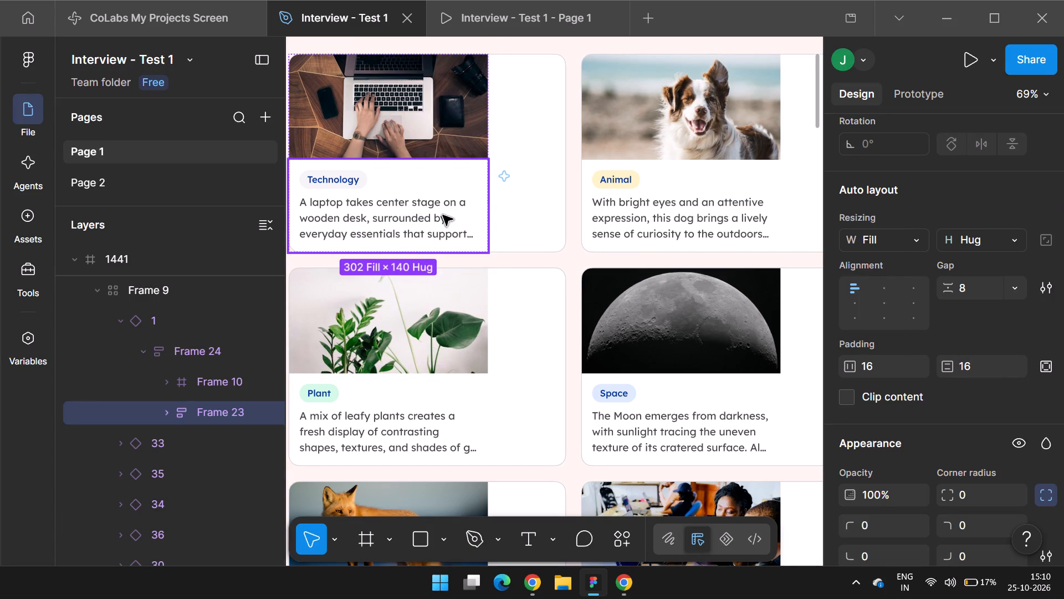
left_click(454, 142)
left_click(490, 134)
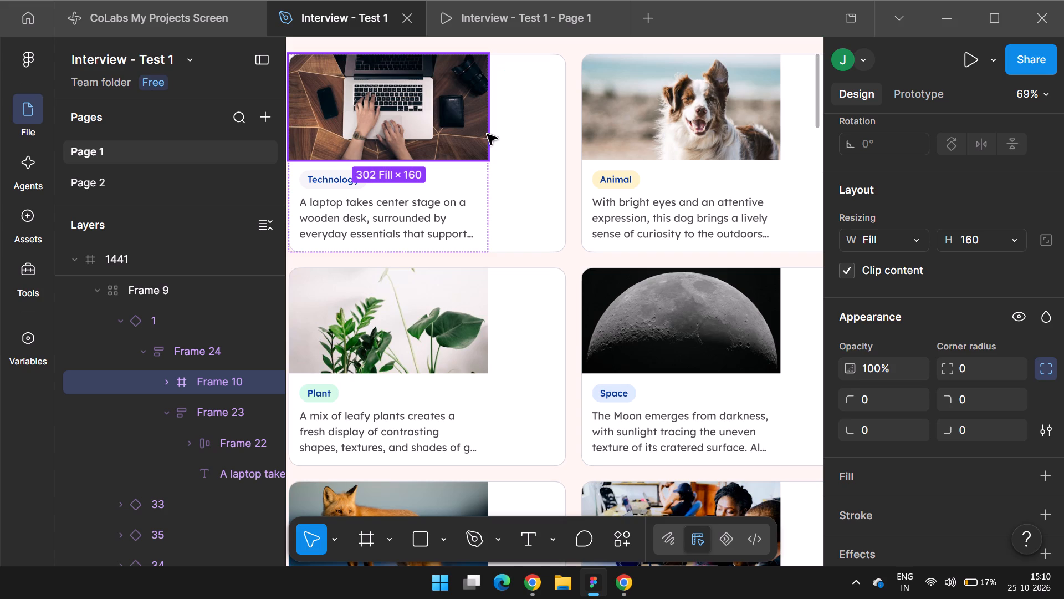
double_click(480, 136)
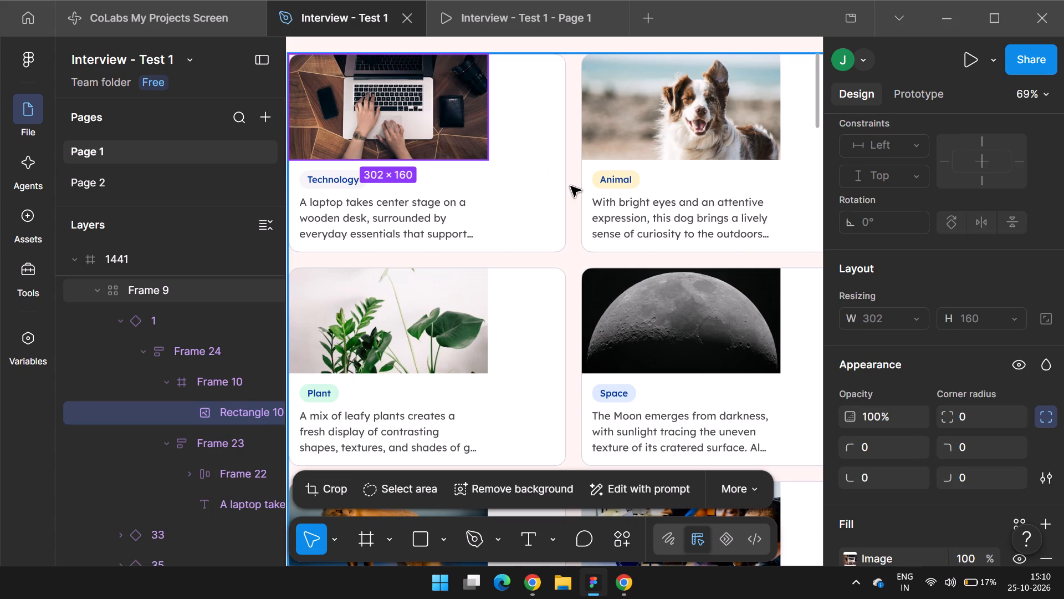
left_click(571, 186)
key("ctrl+backslash")
scroll(577, 189, "down", 2)
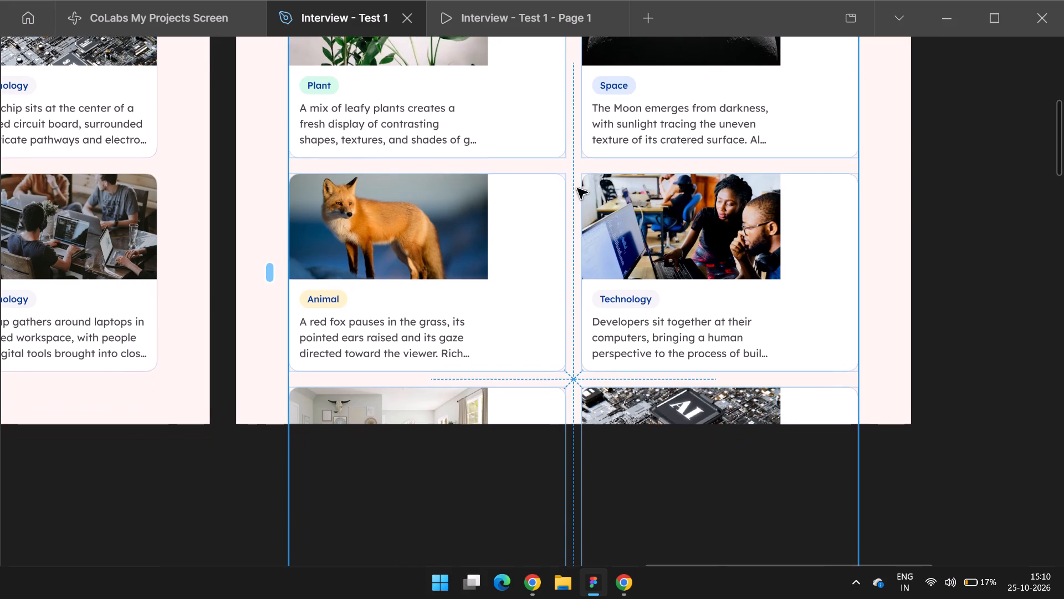
left_click(801, 246)
scroll(807, 261, "up", 3)
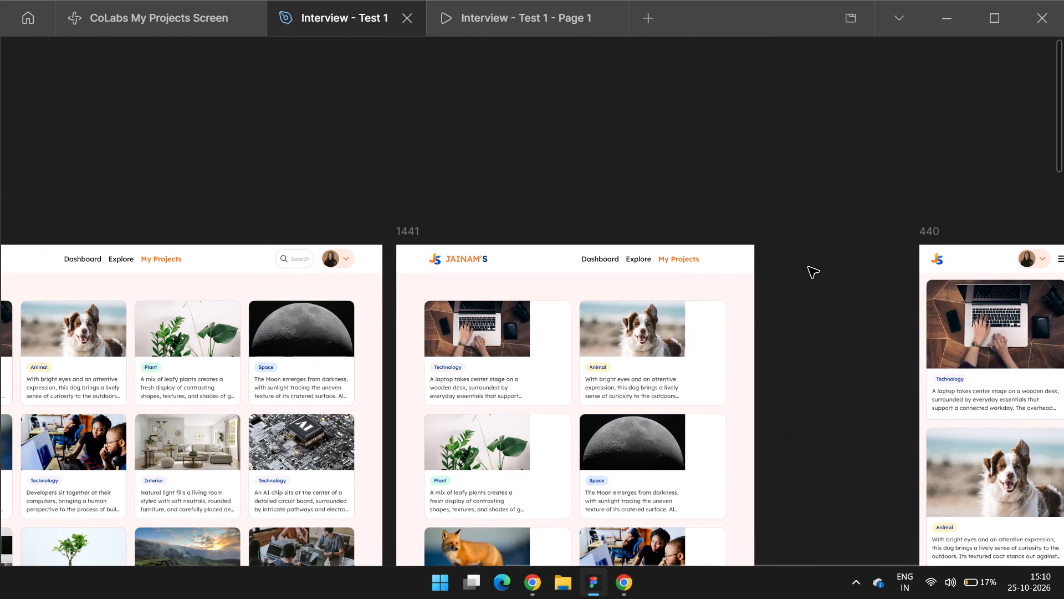
scroll(808, 267, "down", 1)
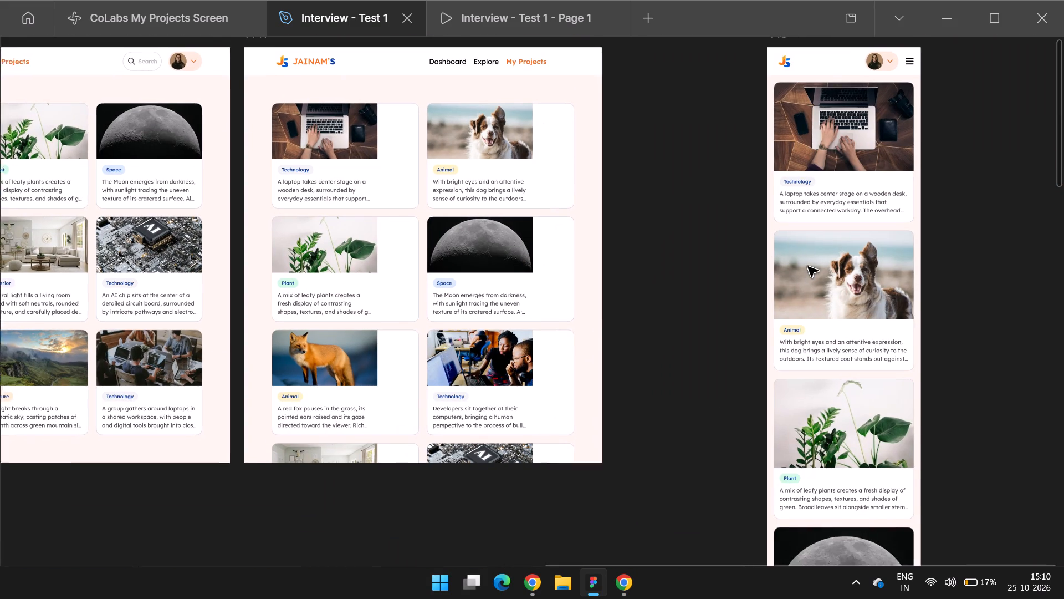
Check the sizes of the first four cards in the 1441 grid, then clear the selection.
left_click(563, 189)
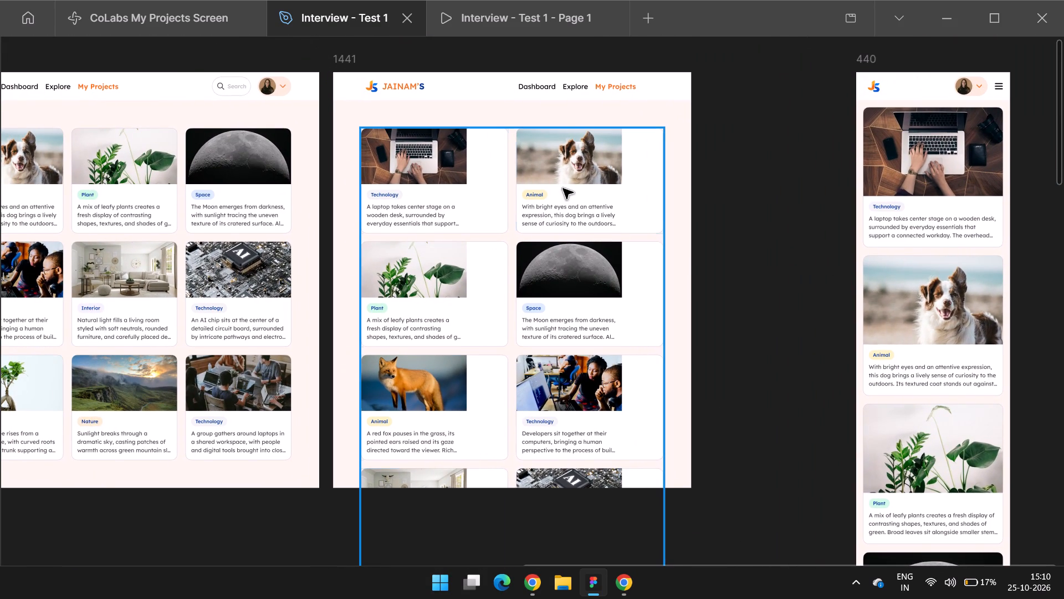
double_click(494, 173)
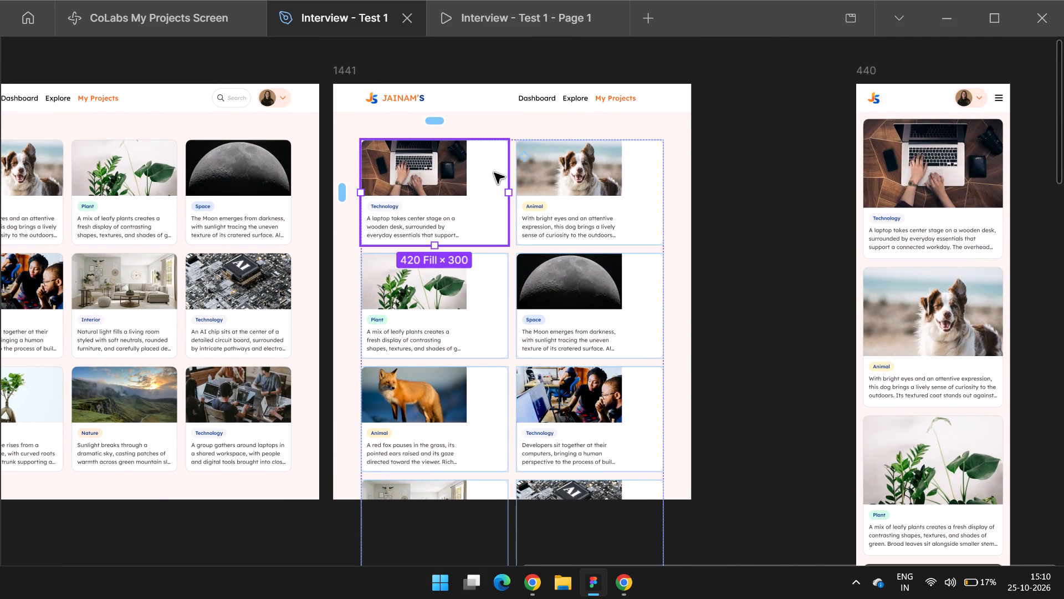
left_click(608, 201)
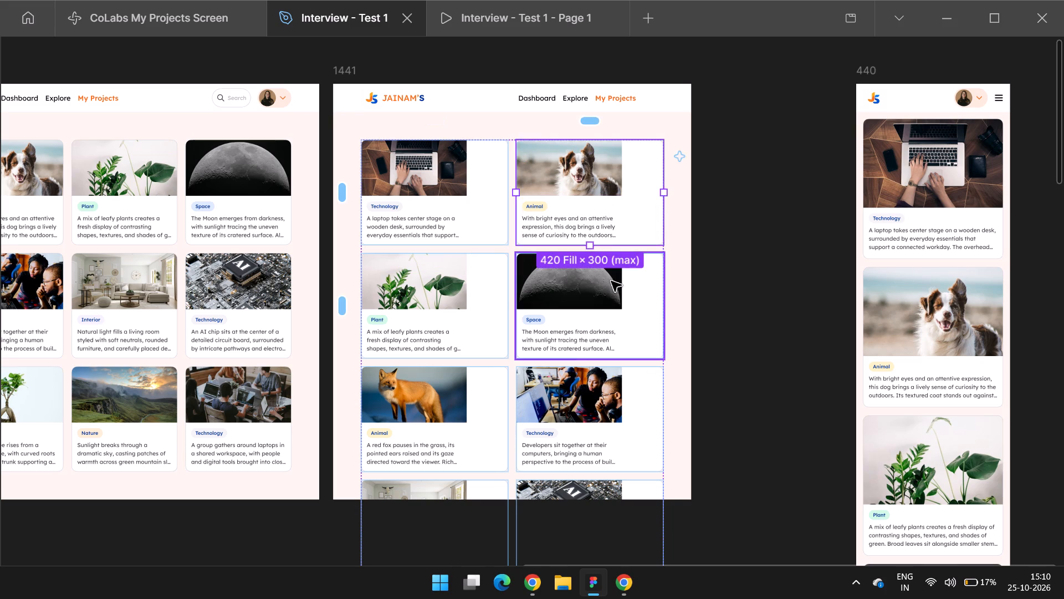
left_click(611, 281)
left_click(470, 290)
left_click(464, 190)
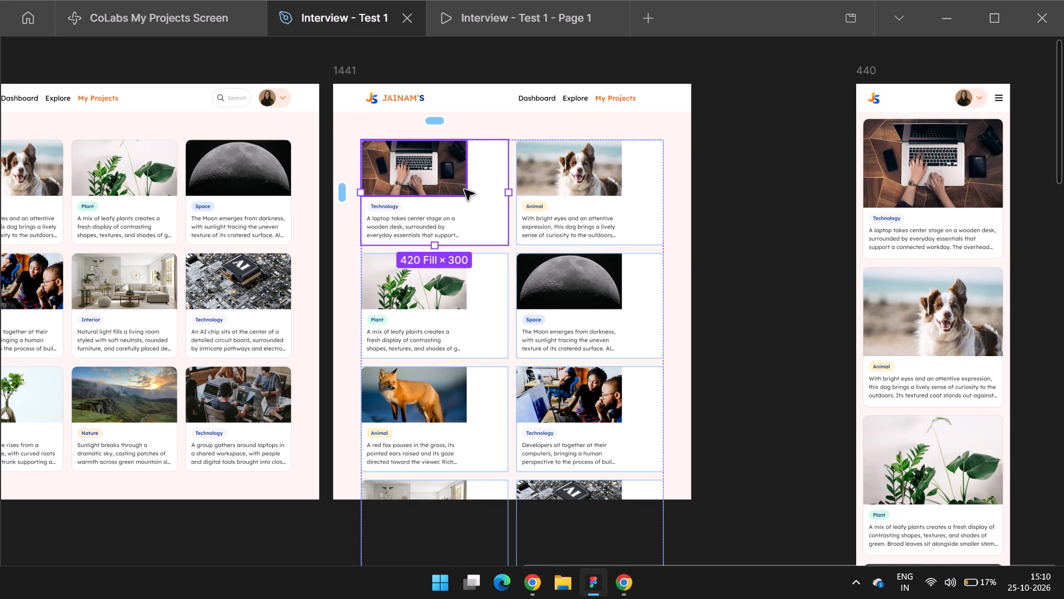
left_click(742, 222)
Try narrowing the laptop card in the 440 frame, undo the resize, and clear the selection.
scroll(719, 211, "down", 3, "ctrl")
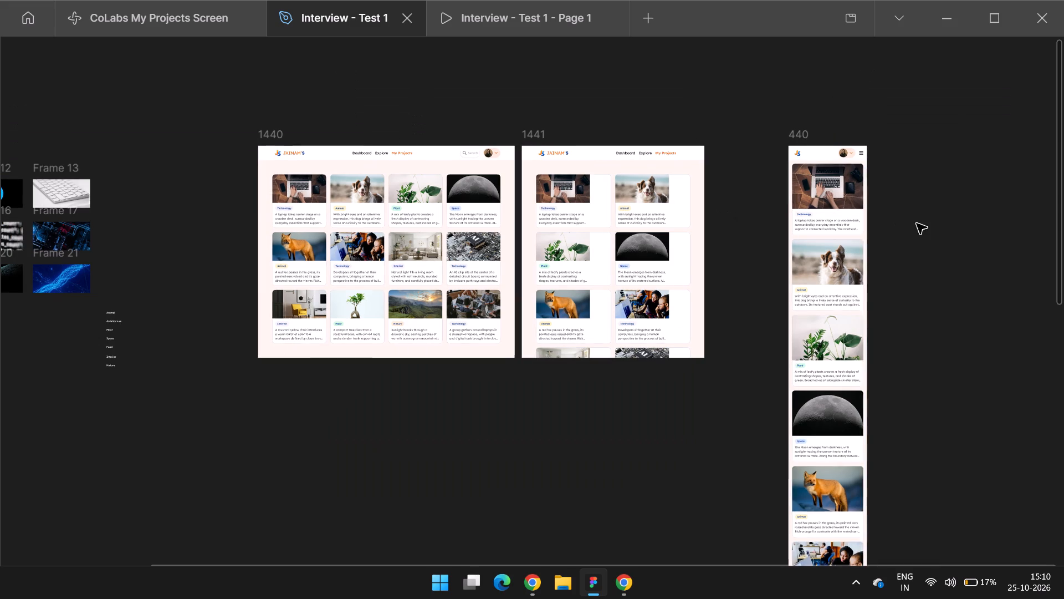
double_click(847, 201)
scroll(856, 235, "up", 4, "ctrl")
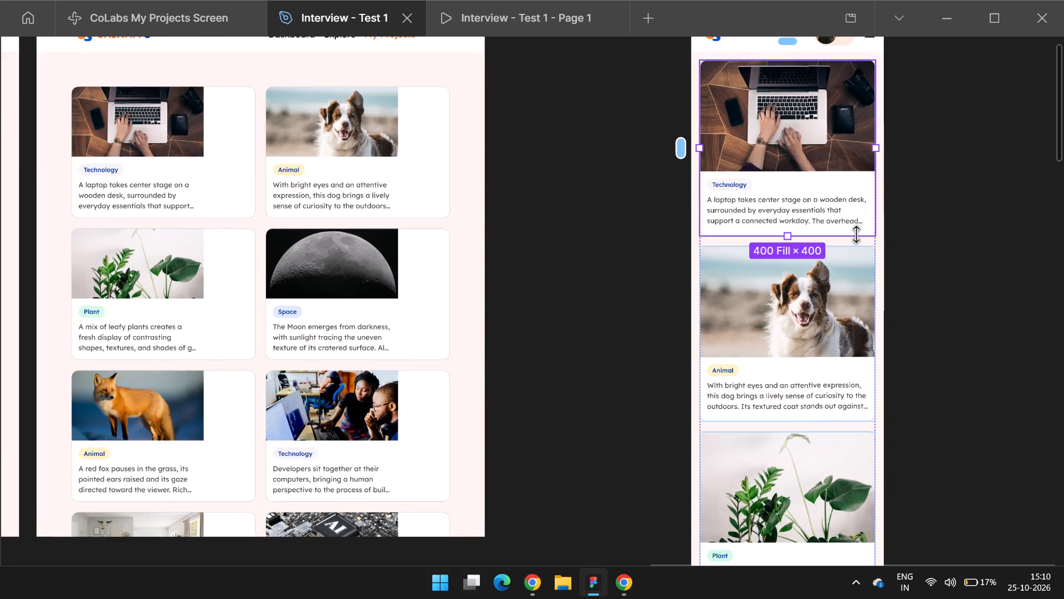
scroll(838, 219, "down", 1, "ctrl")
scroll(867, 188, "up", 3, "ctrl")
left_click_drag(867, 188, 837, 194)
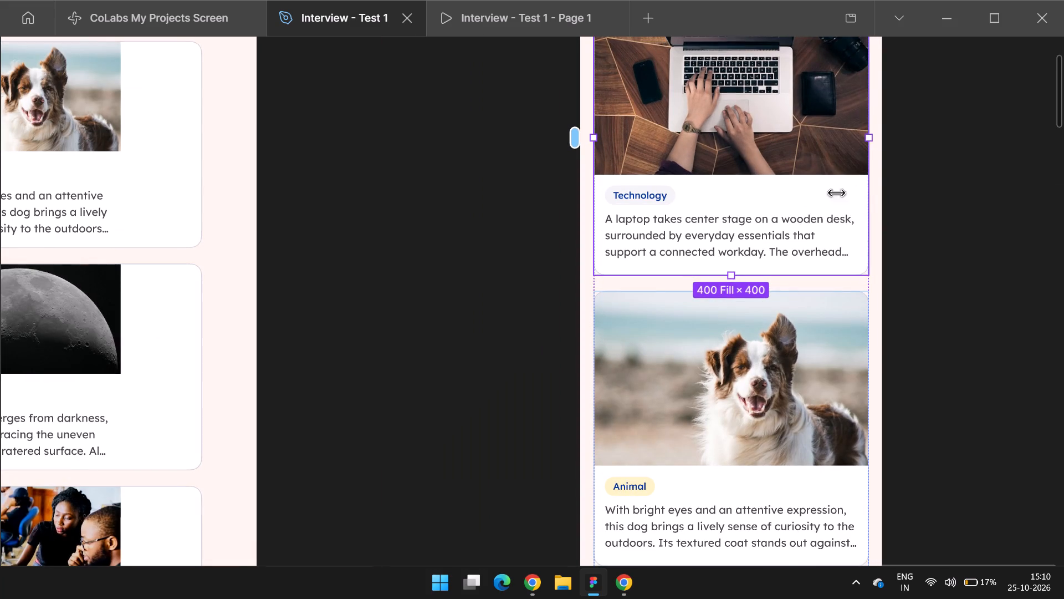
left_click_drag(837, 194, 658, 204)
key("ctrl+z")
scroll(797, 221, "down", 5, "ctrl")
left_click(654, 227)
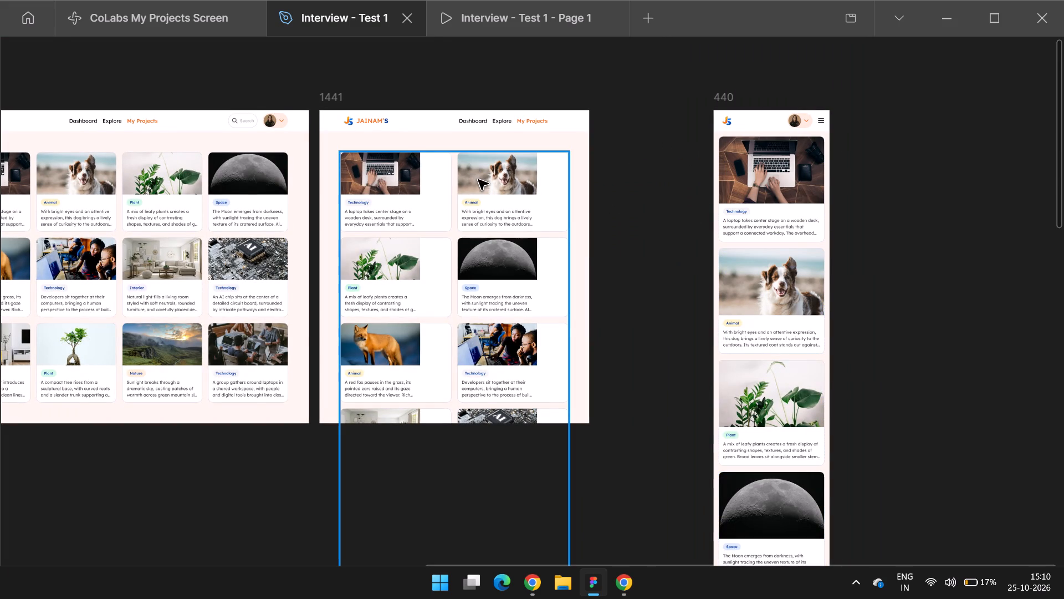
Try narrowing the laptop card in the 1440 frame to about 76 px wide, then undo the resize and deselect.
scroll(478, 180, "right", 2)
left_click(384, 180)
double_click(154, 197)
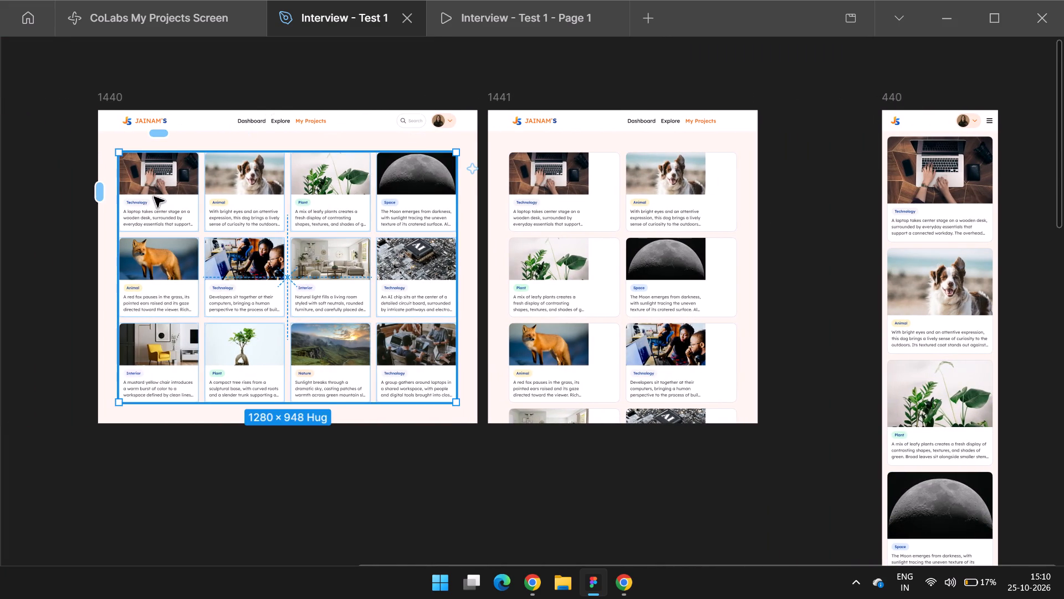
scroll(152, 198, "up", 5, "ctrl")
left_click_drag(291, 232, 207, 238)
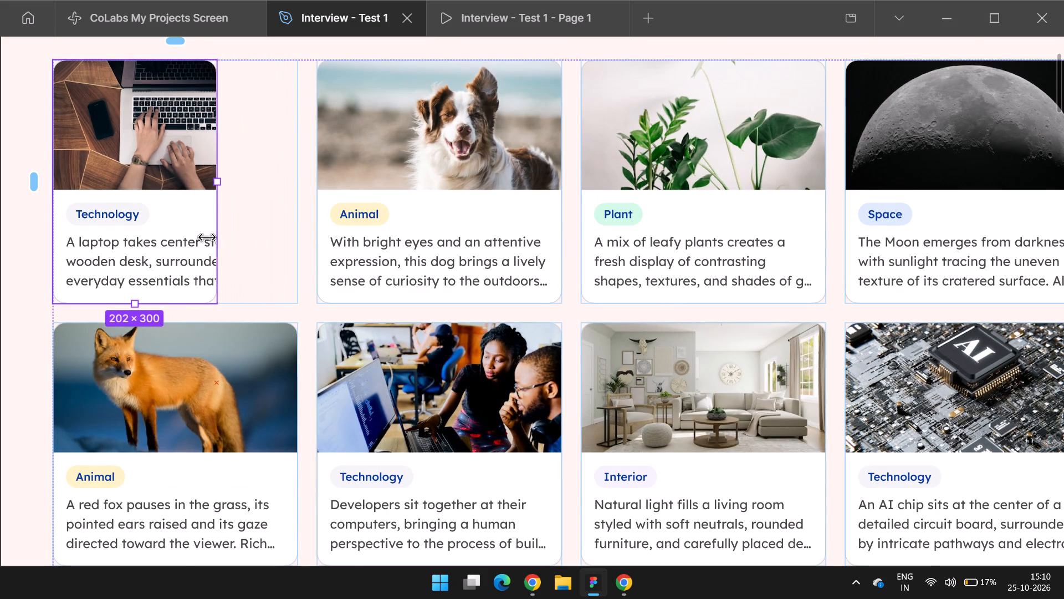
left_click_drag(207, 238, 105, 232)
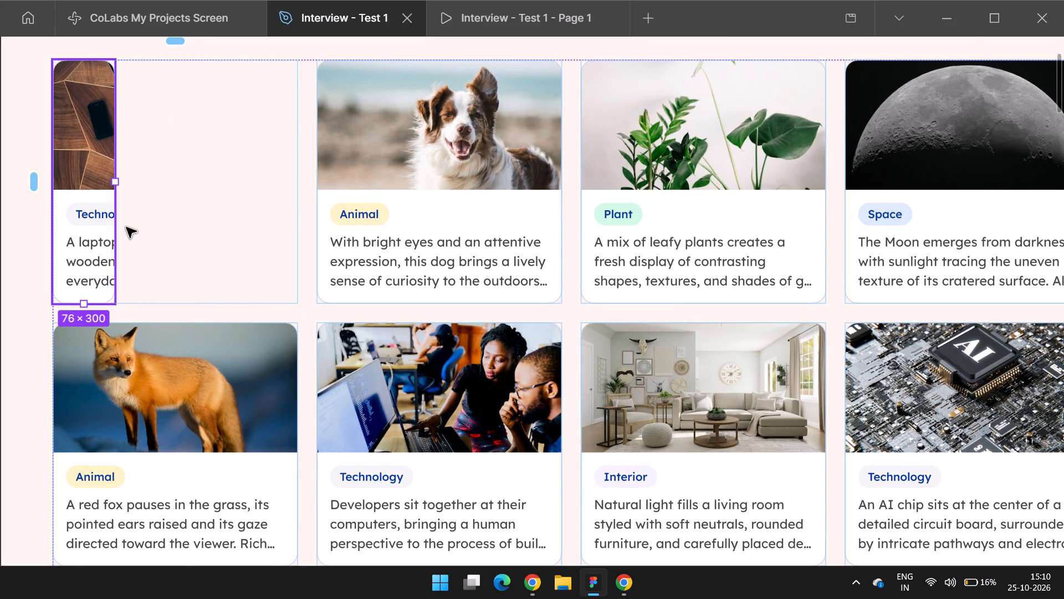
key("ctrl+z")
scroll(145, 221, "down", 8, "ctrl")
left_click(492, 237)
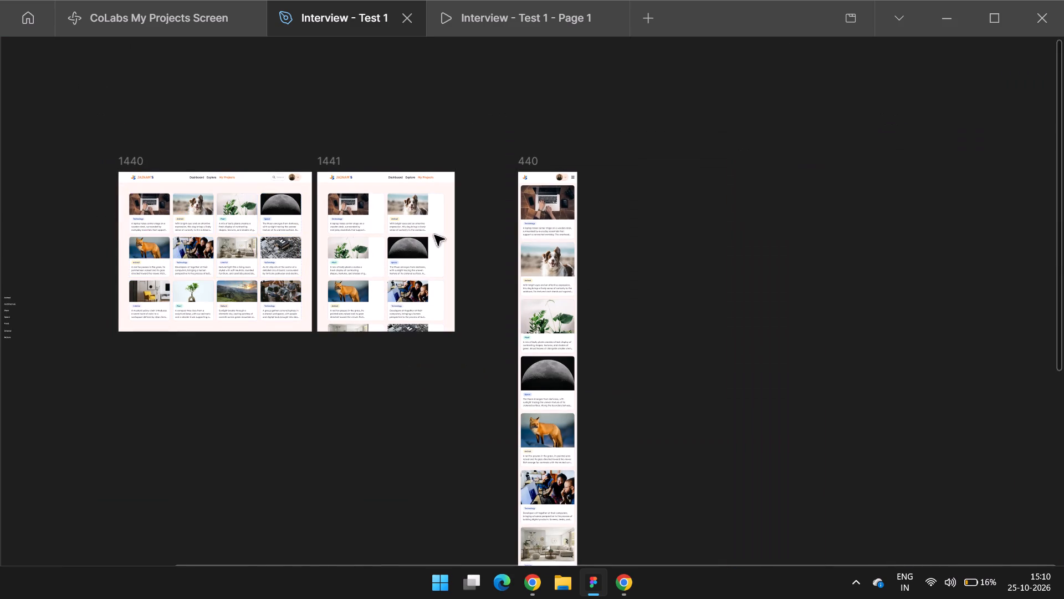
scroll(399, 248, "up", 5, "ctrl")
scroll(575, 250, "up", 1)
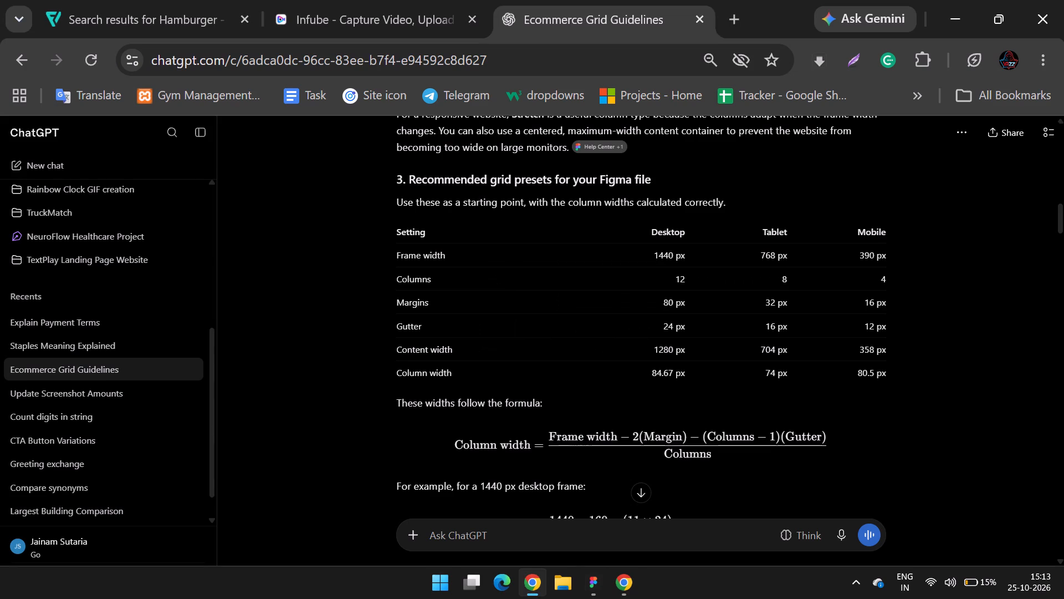
left_click_drag(792, 323, 758, 323)
left_click_drag(796, 346, 750, 346)
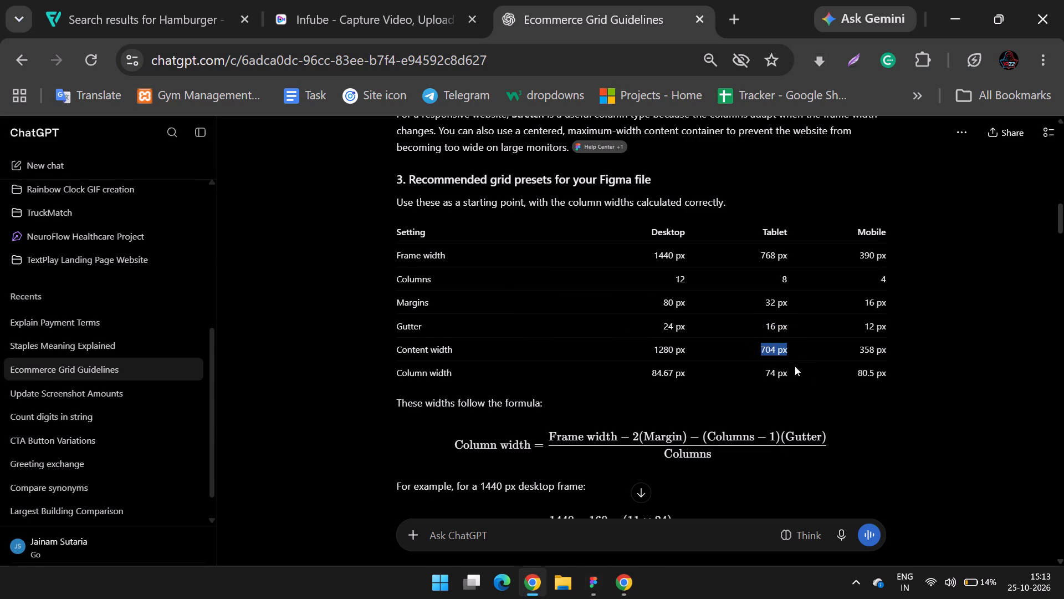
left_click(805, 372)
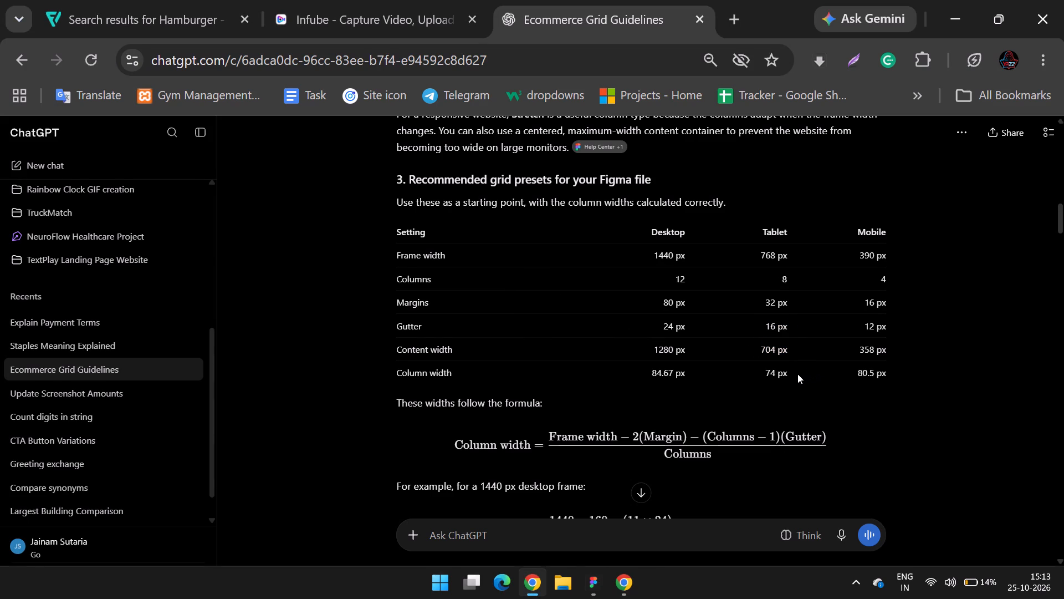
key("alt+Tab")
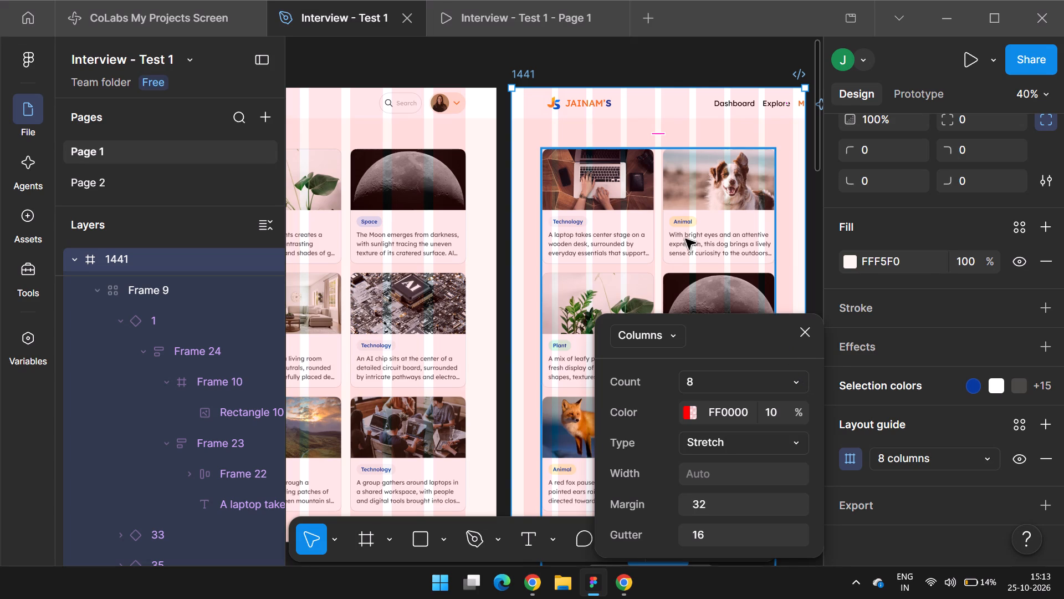
left_click(606, 190)
left_click_drag(601, 184, 584, 184, "shift")
left_click_drag(754, 221, 789, 227)
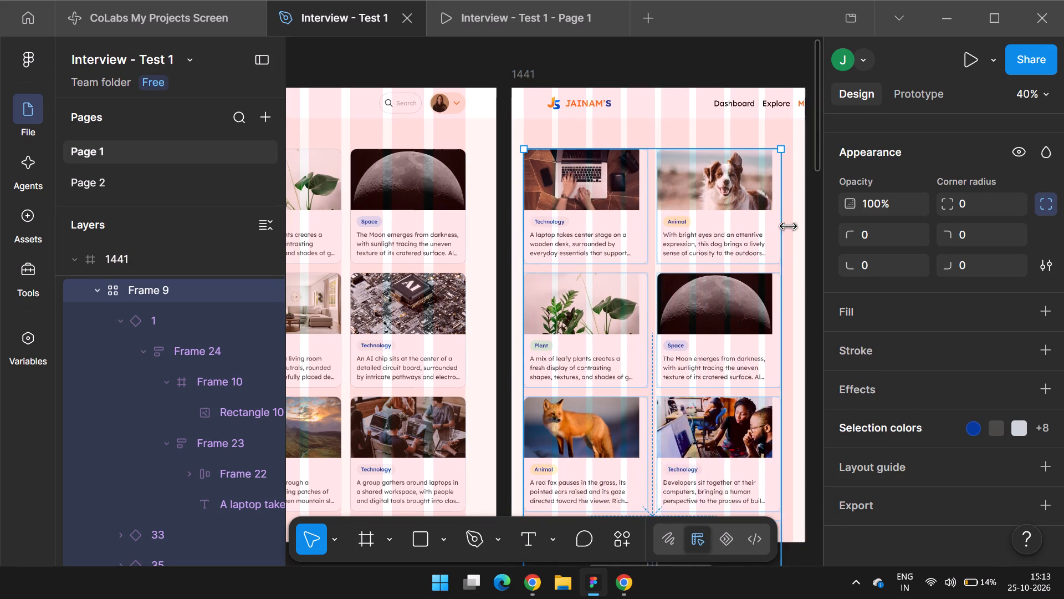
left_click_drag(789, 227, 791, 230)
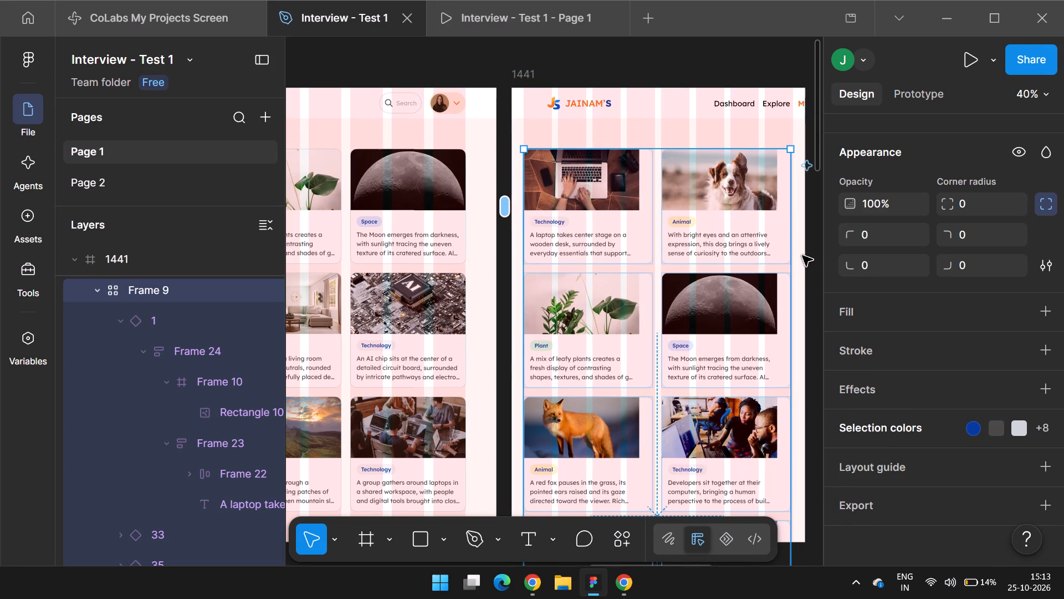
scroll(785, 265, "down", 1, "shift")
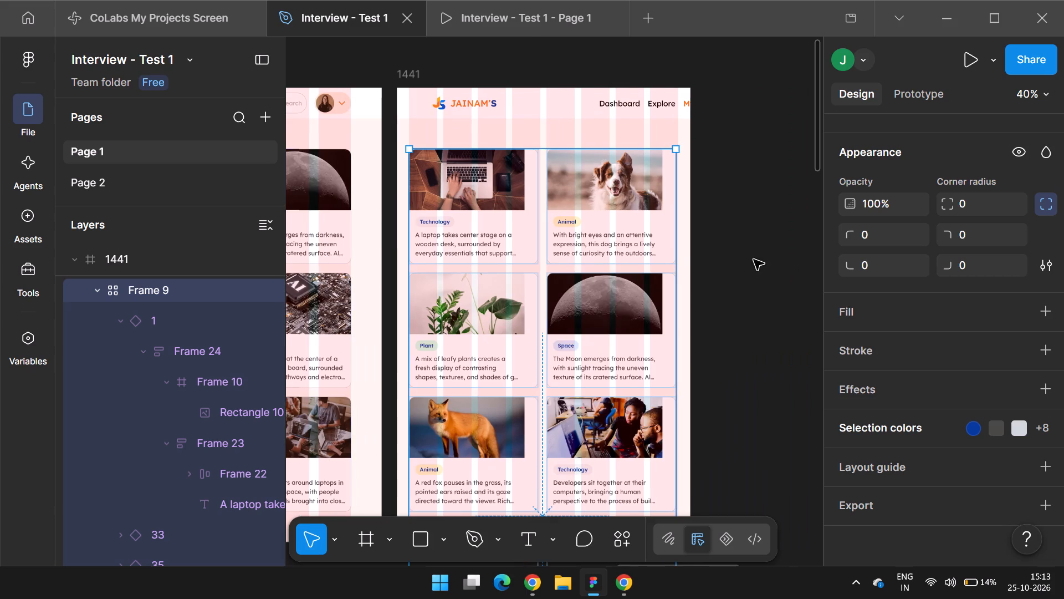
left_click_drag(678, 261, 681, 269)
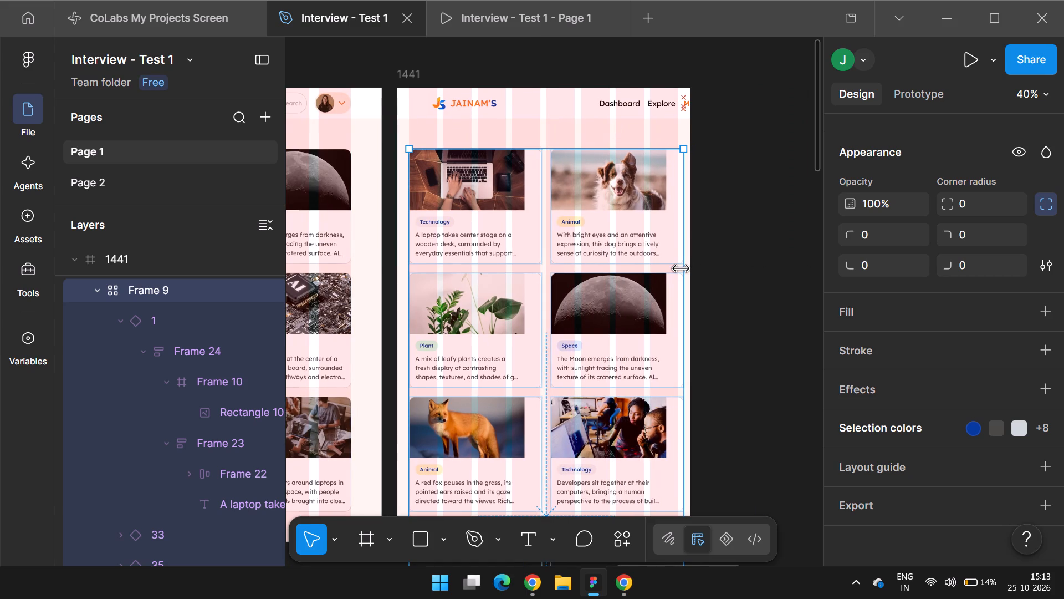
left_click_drag(681, 269, 678, 275)
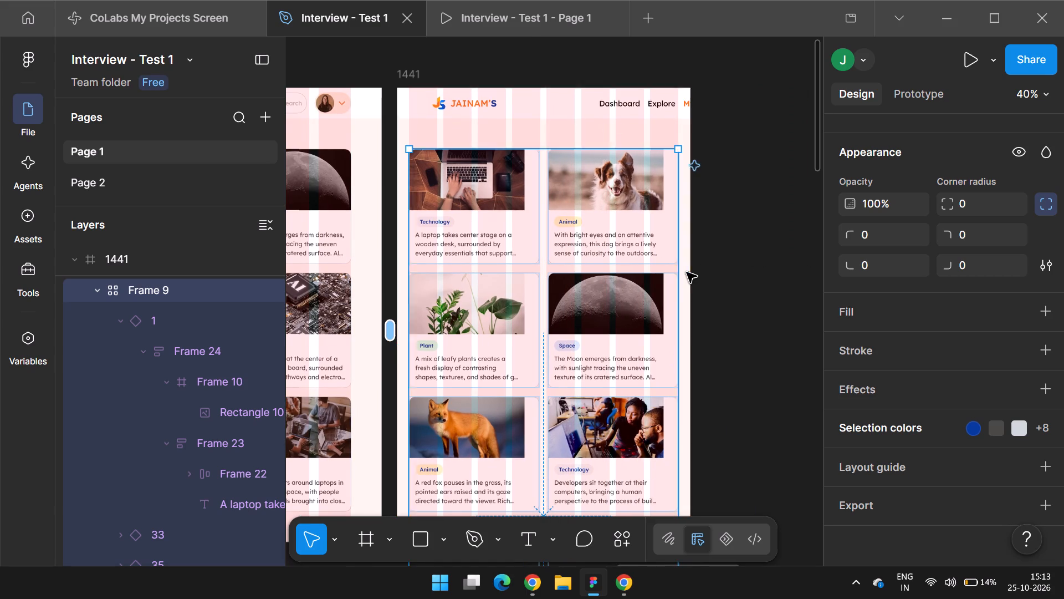
Check the resized card grid against the guide columns and Chrome's presets table, hiding the layout guides in Figma after the alignment check.
key("alt+Tab")
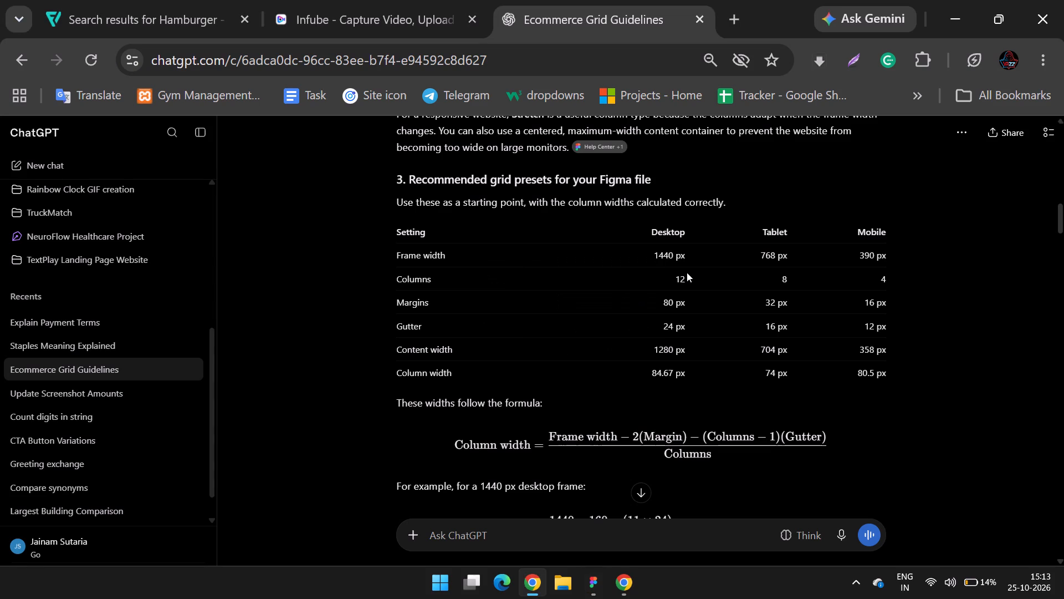
key("alt+Tab")
scroll(627, 216, "down", 4, "ctrl")
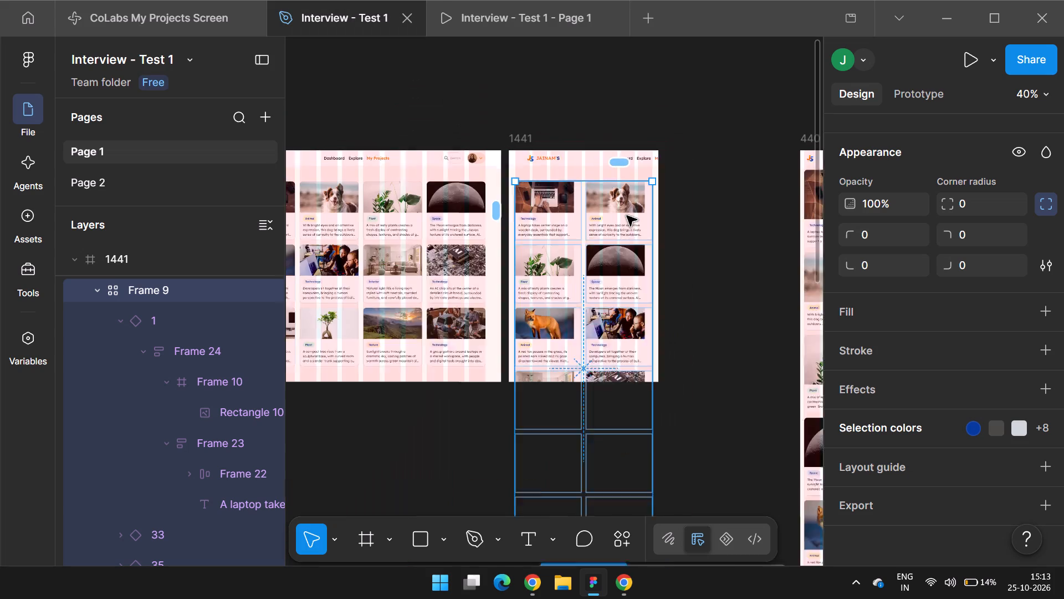
scroll(627, 216, "up", 2, "ctrl")
key("alt+Tab")
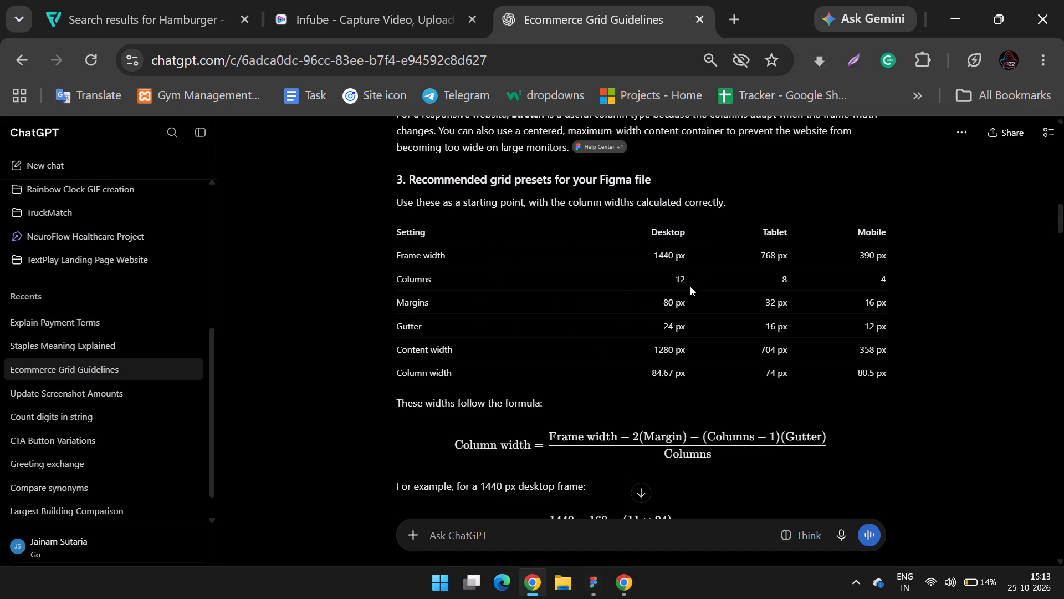
key("alt+Tab")
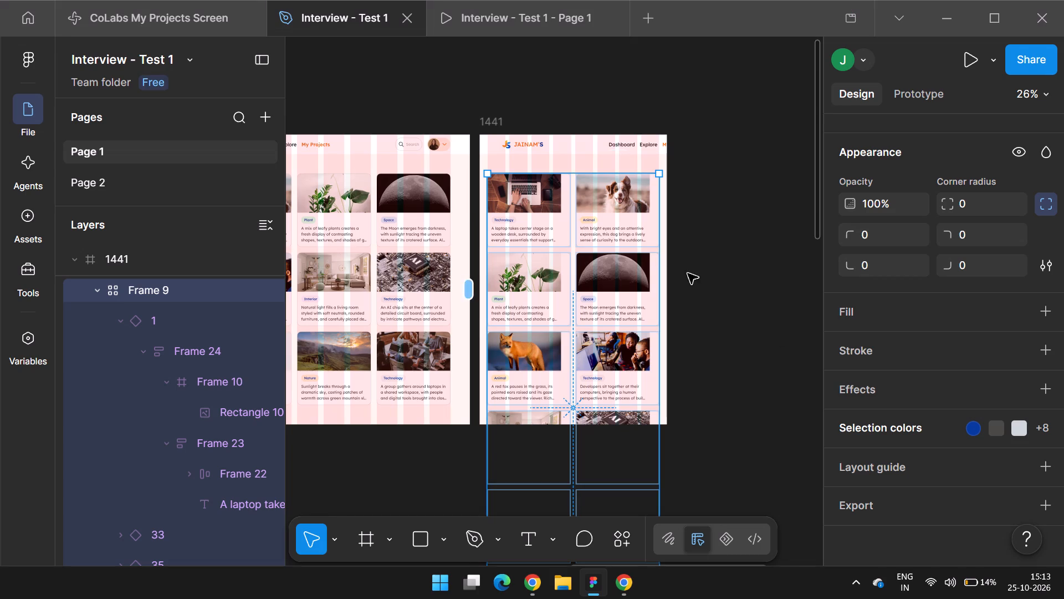
scroll(498, 176, "up", 9, "ctrl")
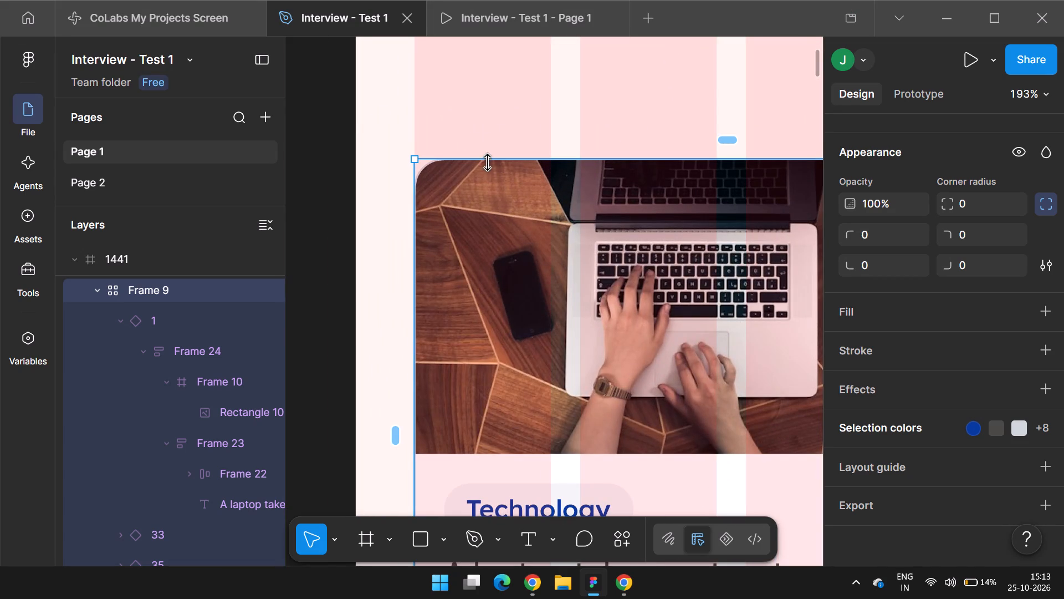
scroll(353, 121, "down", 3, "ctrl")
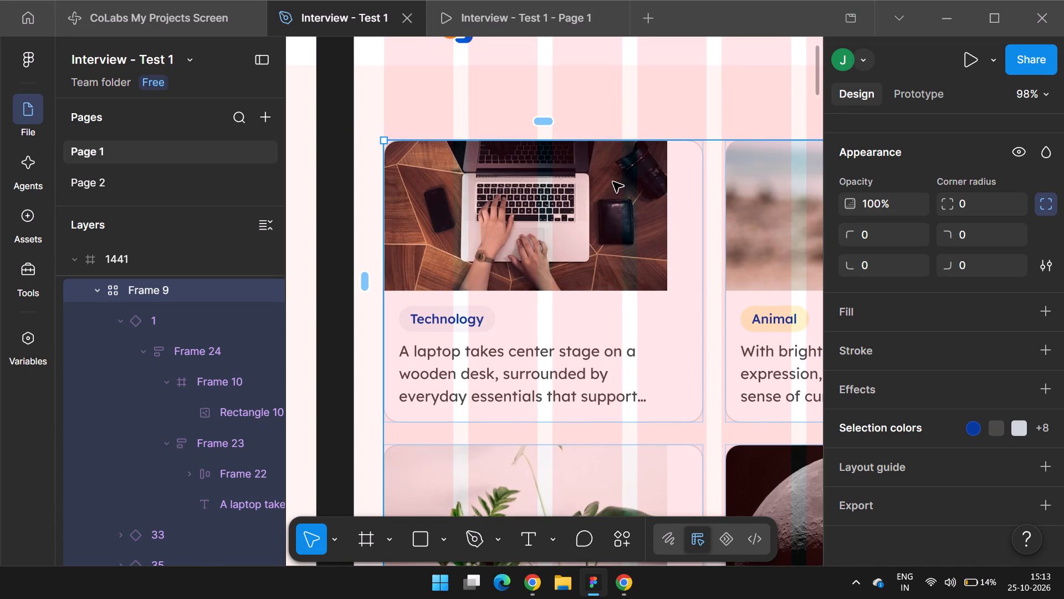
scroll(612, 191, "down", 4, "ctrl")
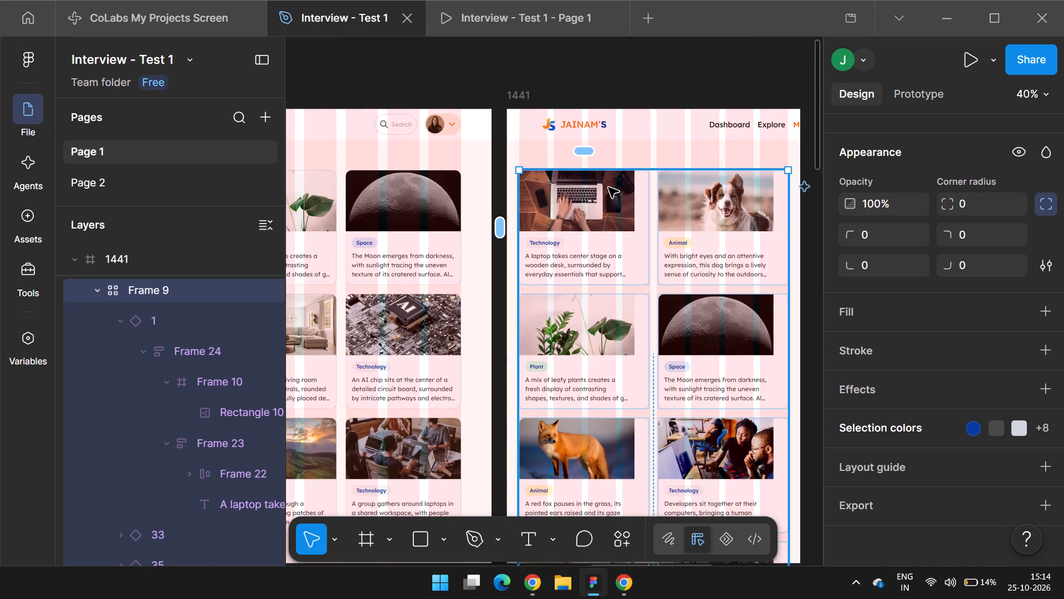
key("ctrl+shift+4")
key("ctrl+backslash")
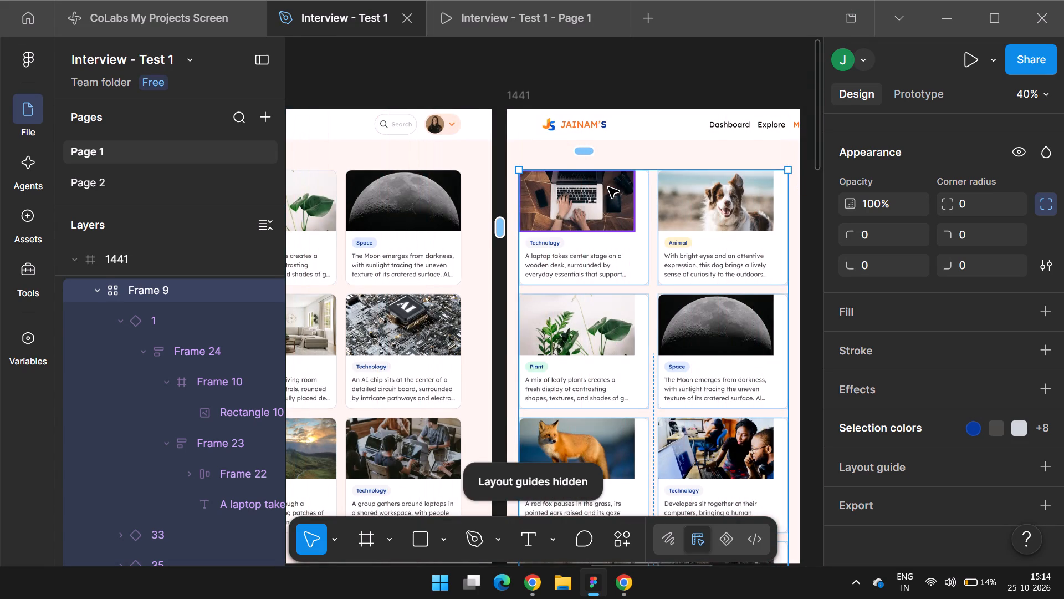
scroll(652, 179, "up", 2, "ctrl")
key("alt+Tab")
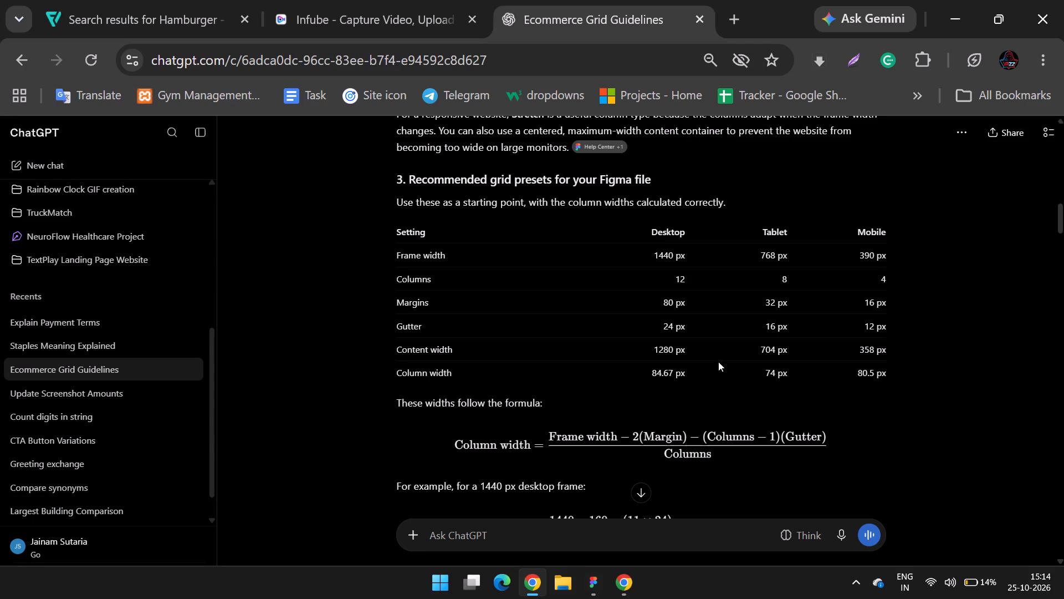
key("alt+Tab")
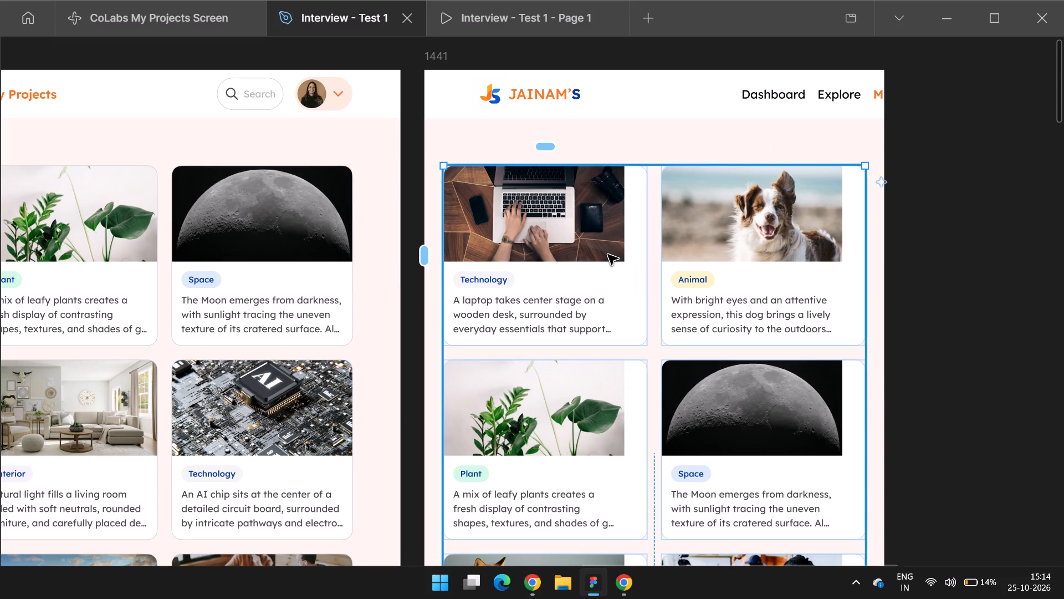
Set the horizontal and vertical gaps of the 1441 frame's two-column card grid to 16, rechecking the tablet gutter in Chrome.
double_click(608, 255)
scroll(582, 248, "down", 3, "ctrl")
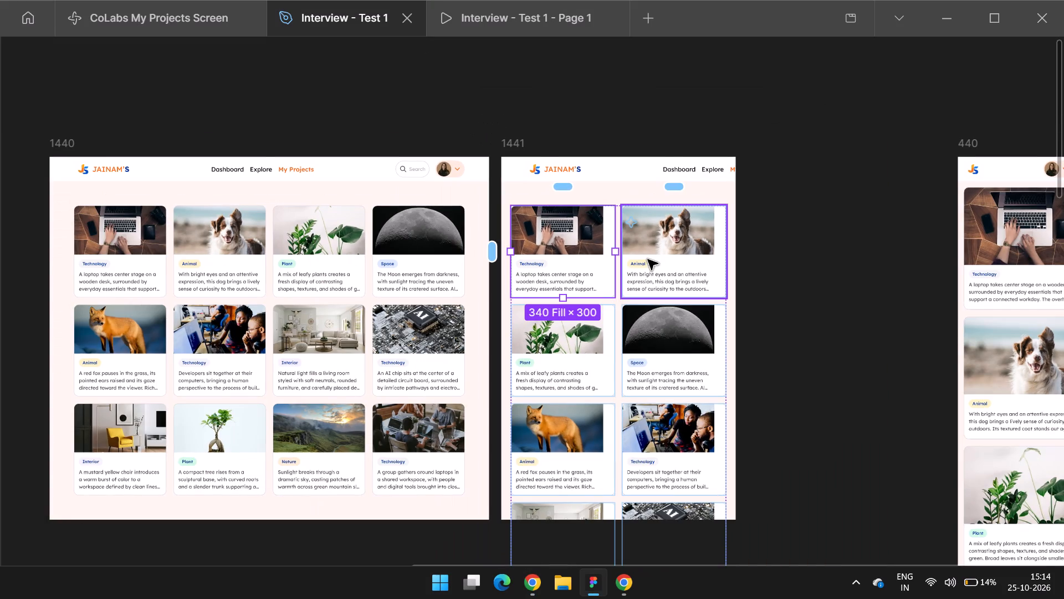
key("shift+Return")
key("ctrl+backslash")
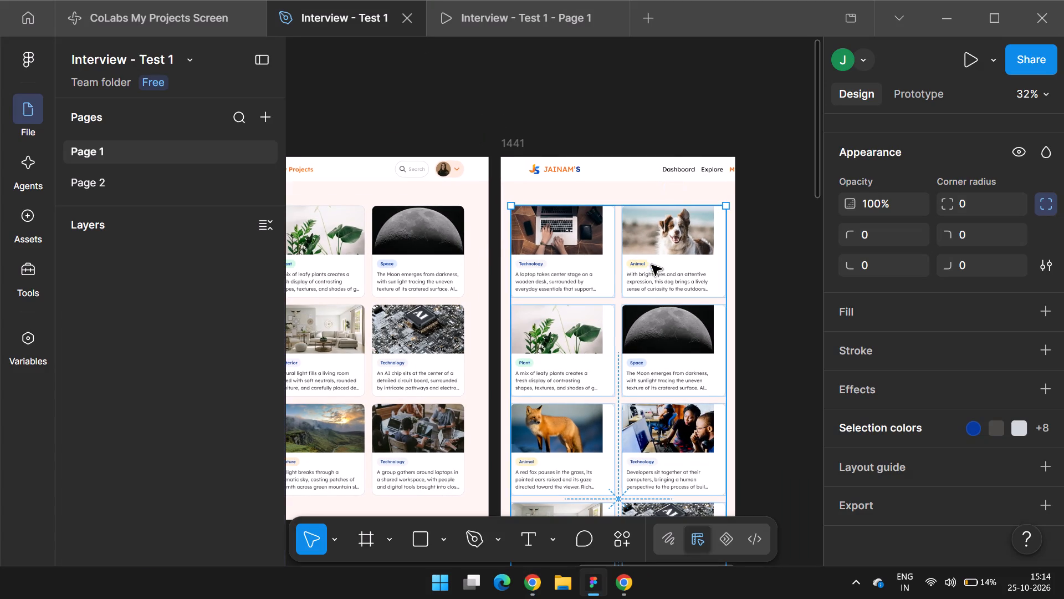
scroll(850, 149, "up", 4)
key("alt+Tab")
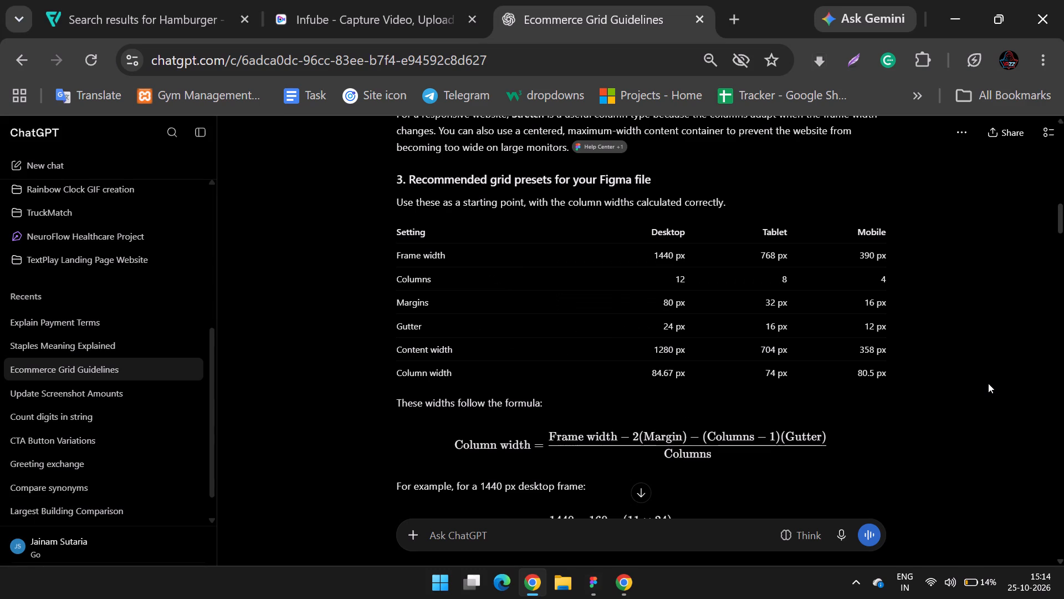
key("alt+Tab")
left_click(988, 383)
key("1")
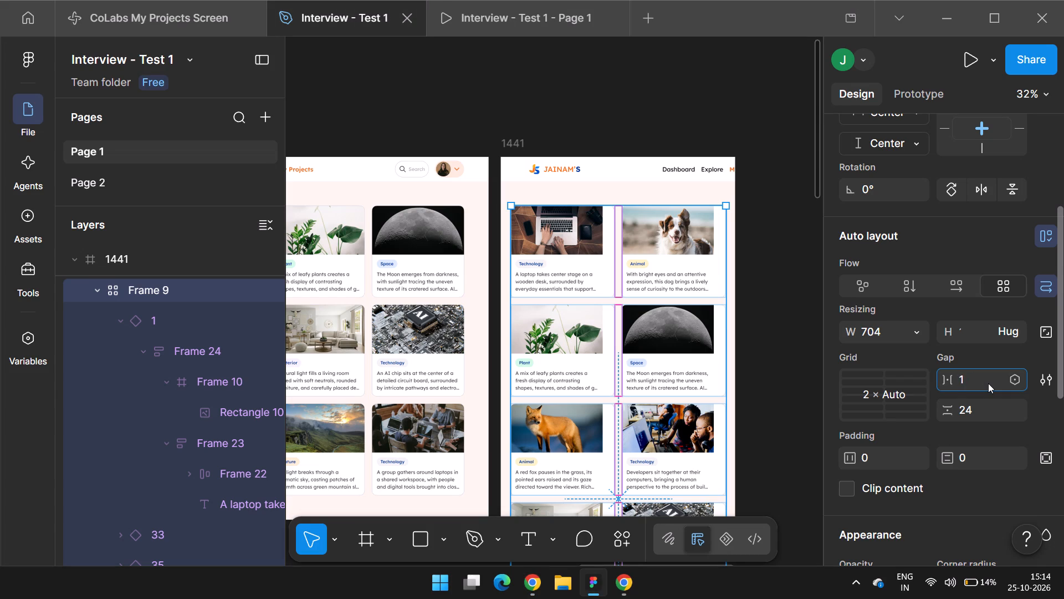
key("6")
key("Tab")
type("16")
key("Return")
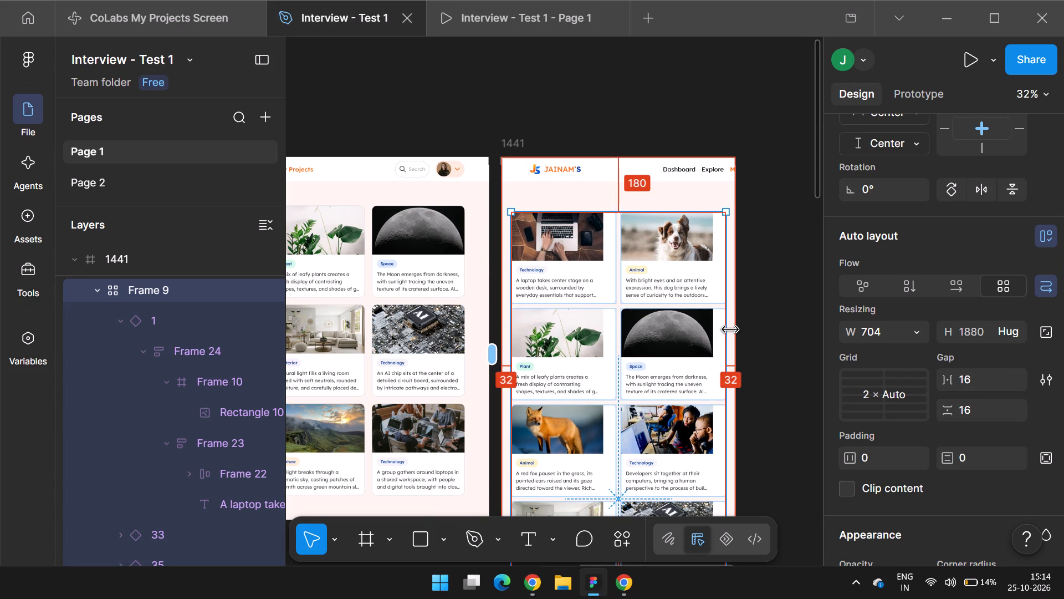
Nudge the card grid up in the 1441 frame so it sits closer beneath the header.
key("shift+Up")
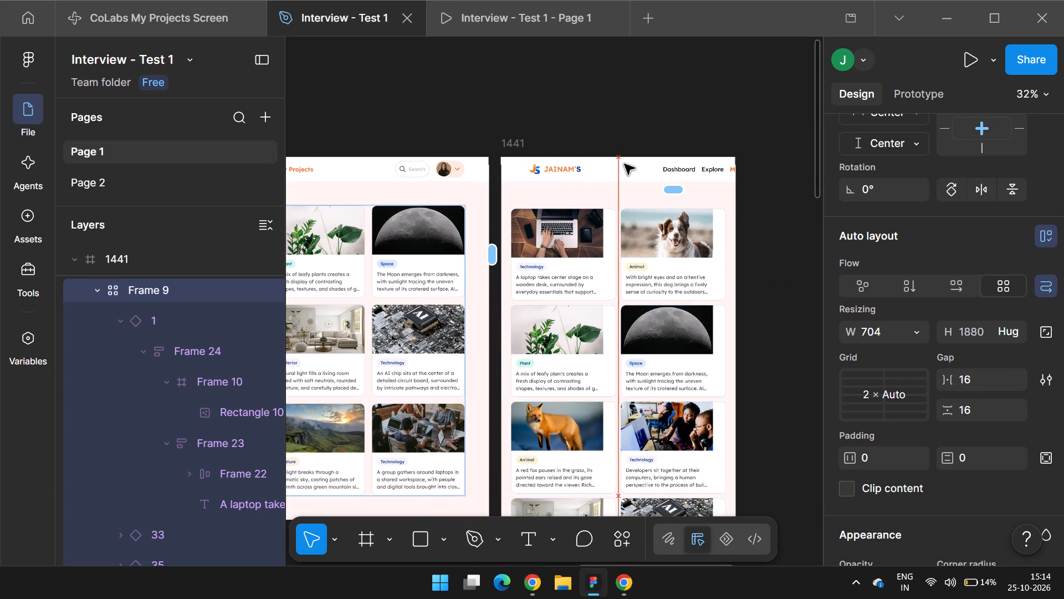
key("shift+Up")
key("shift+Up")
key("shift+Up")
key("shift+Up")
key("shift+Up")
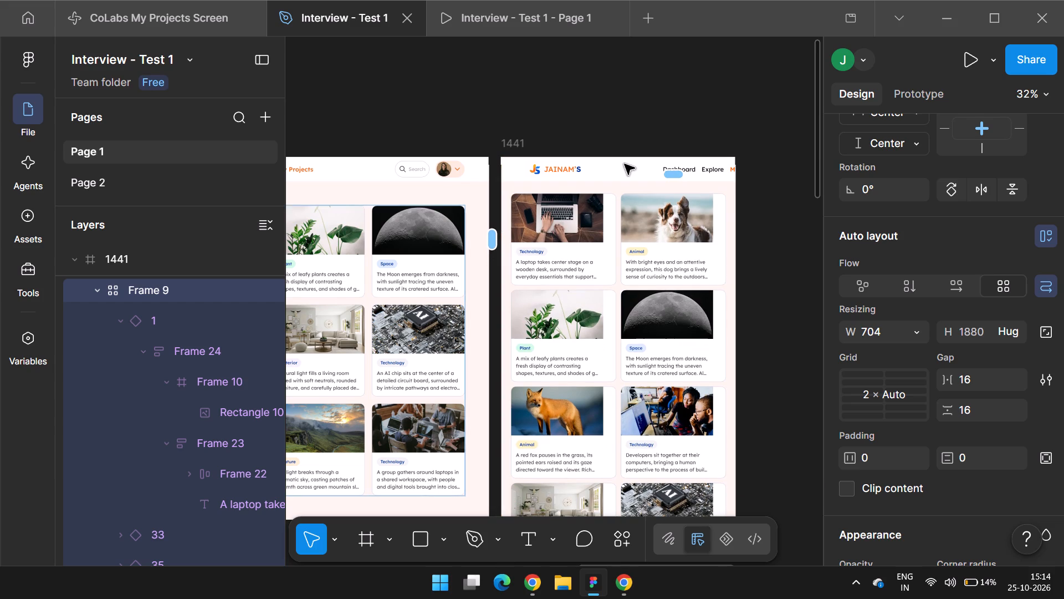
key("shift+Up")
key("Down")
key("Down")
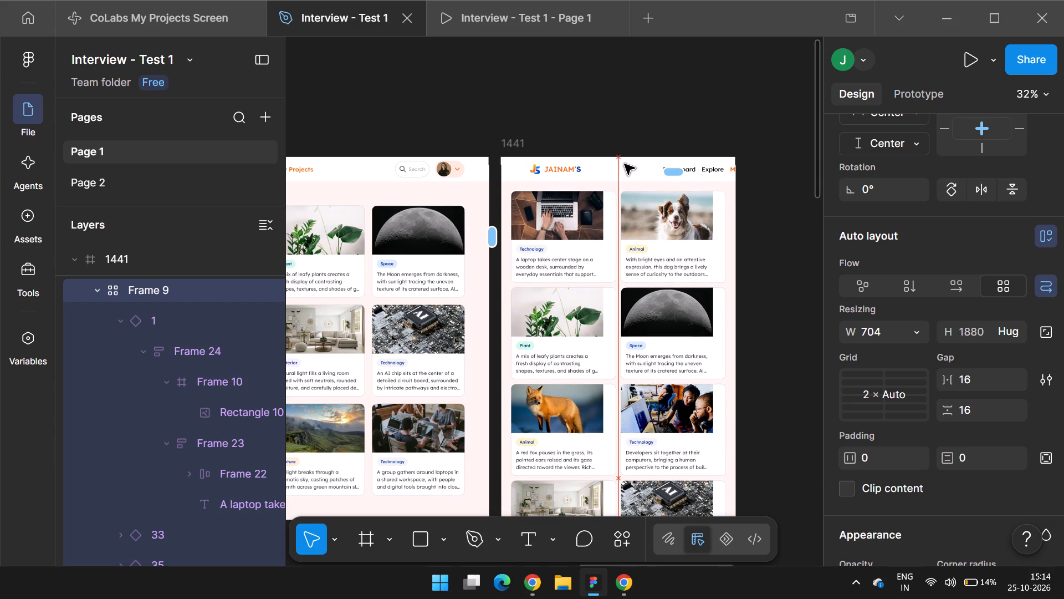
Review the 1441 tablet layout against the 1440 desktop and 440 mobile frames with the interface hidden.
key("ctrl+backslash")
left_click(841, 268)
scroll(837, 265, "down", 1)
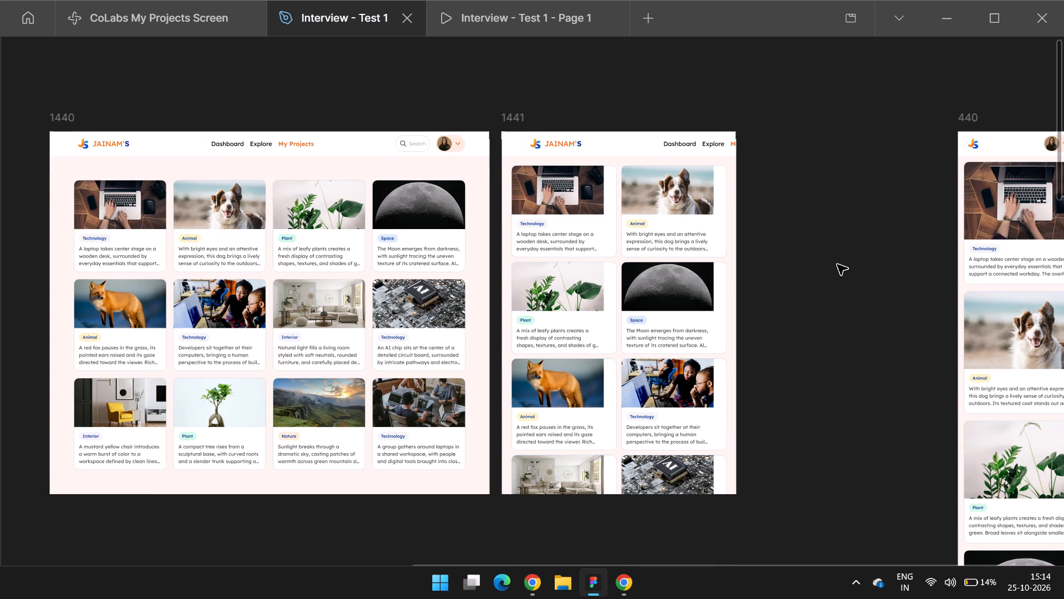
scroll(837, 265, "down", 1)
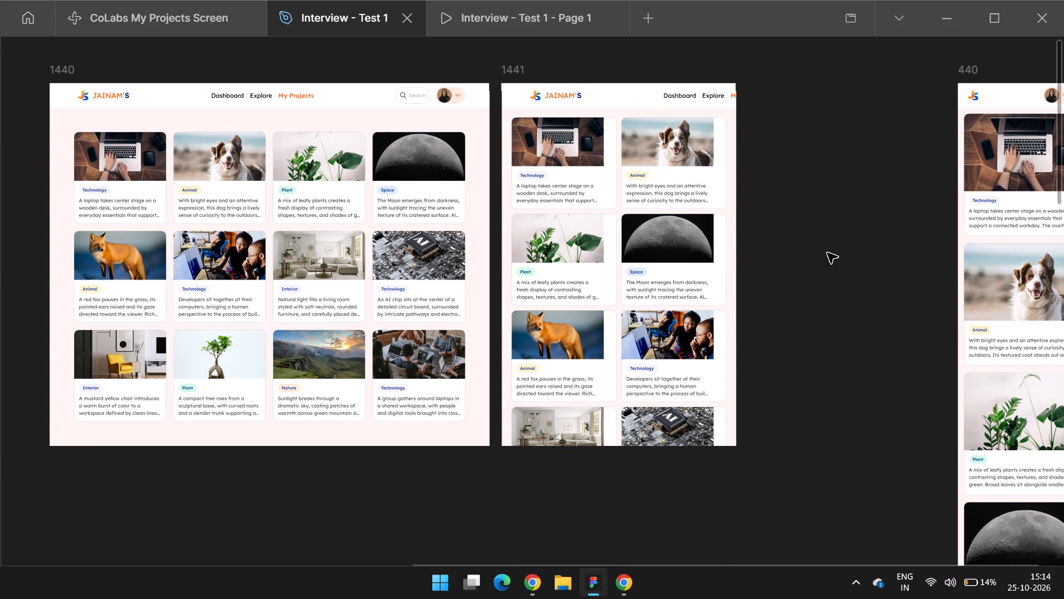
scroll(825, 252, "up", 1, "ctrl")
scroll(837, 248, "up", 1)
scroll(837, 248, "right", 1)
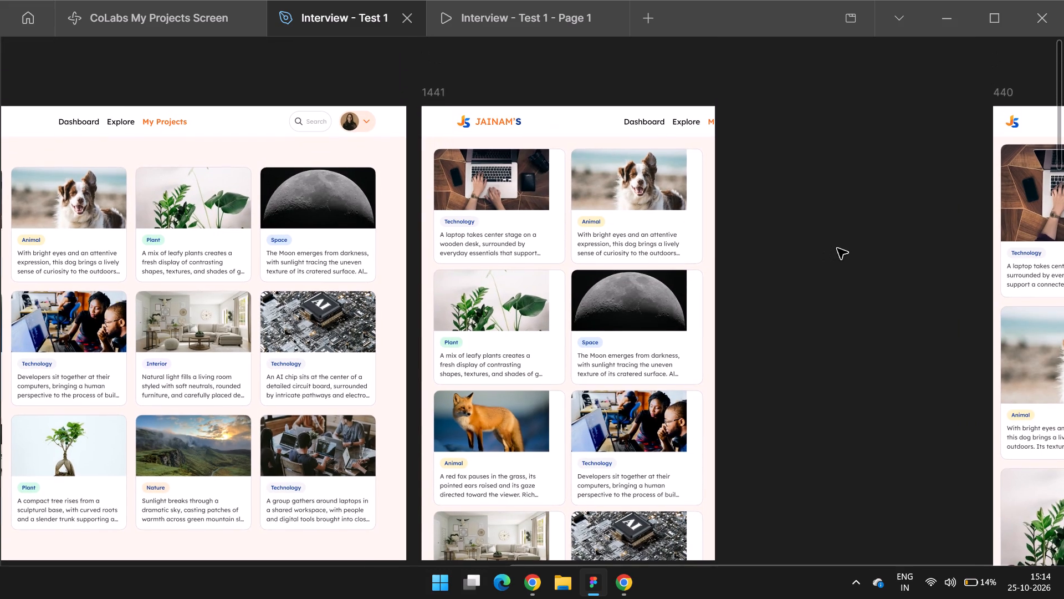
scroll(837, 248, "right", 4)
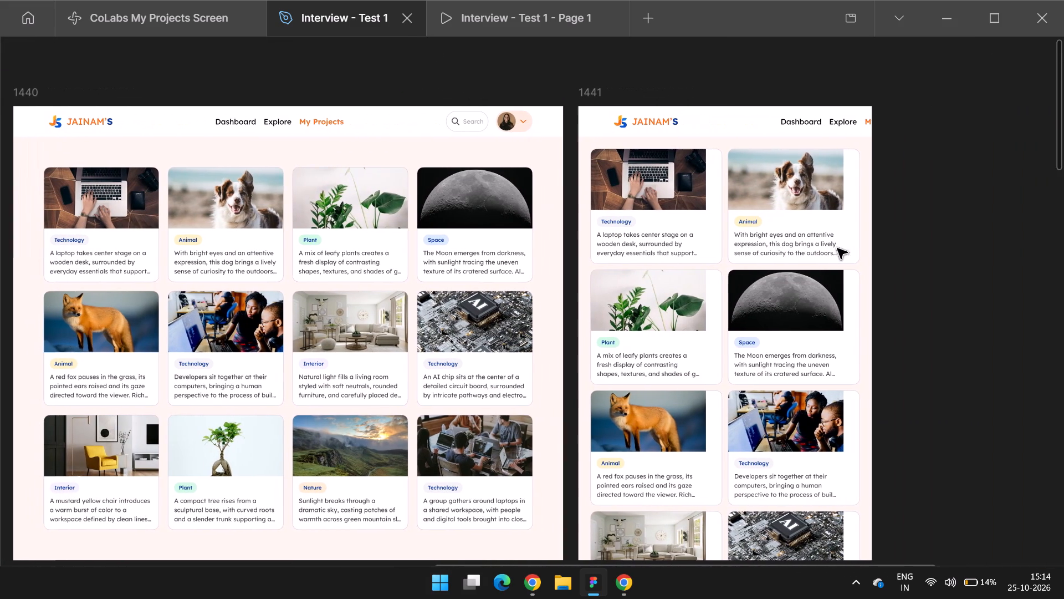
scroll(837, 248, "right", 4)
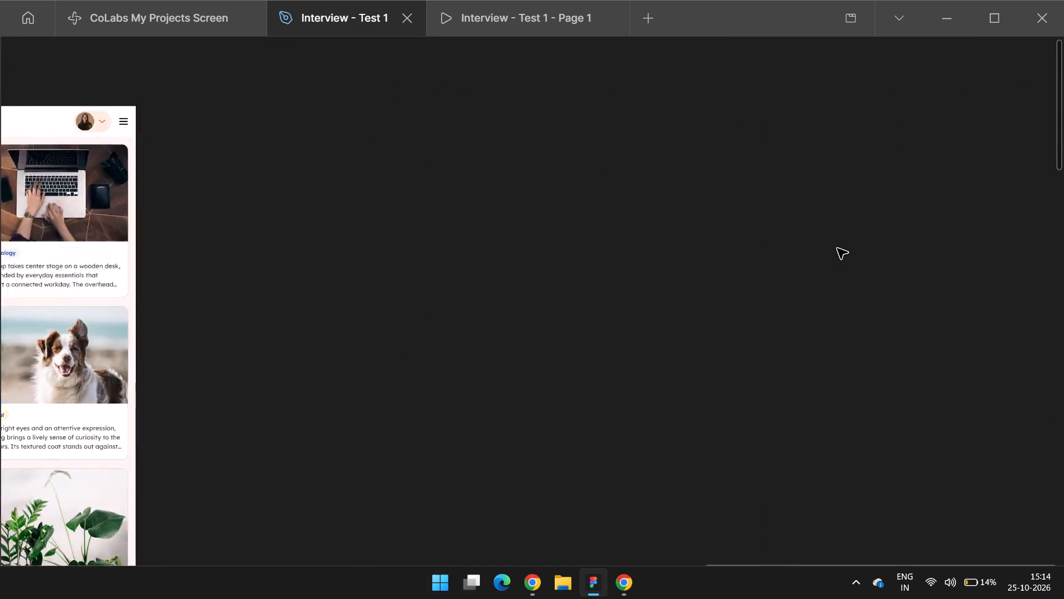
scroll(837, 248, "right", 2)
scroll(837, 248, "left", 2)
scroll(837, 248, "right", 2)
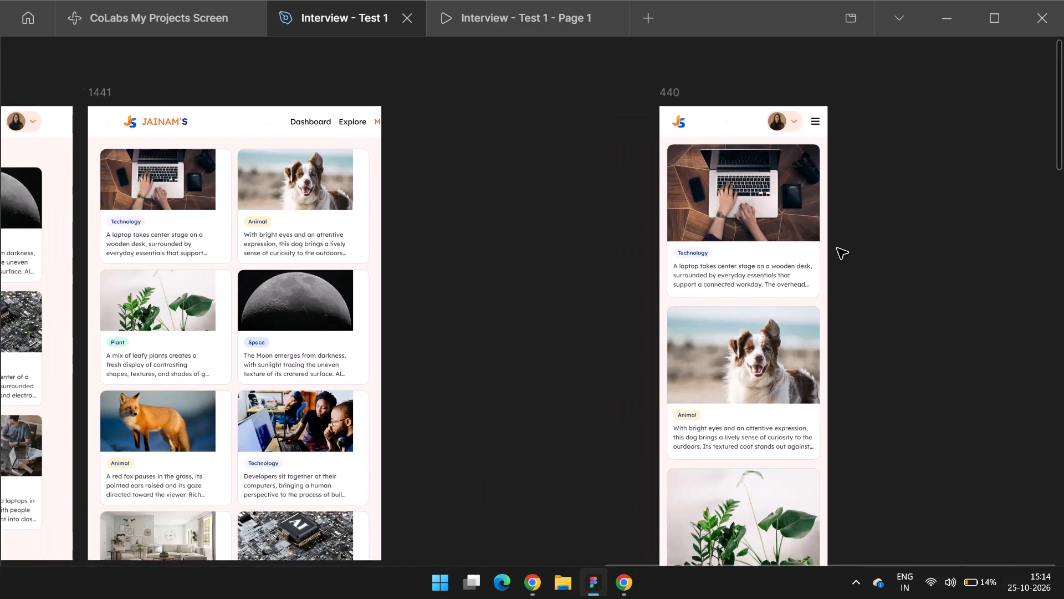
scroll(837, 248, "right", 3)
left_click(745, 224)
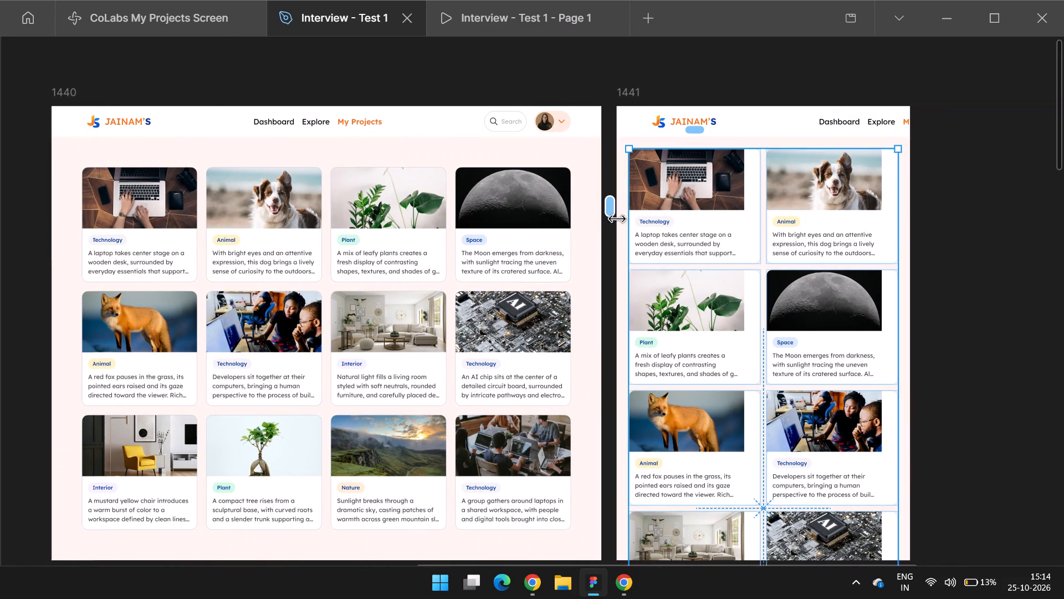
left_click(972, 219)
scroll(903, 204, "up", 1, "ctrl")
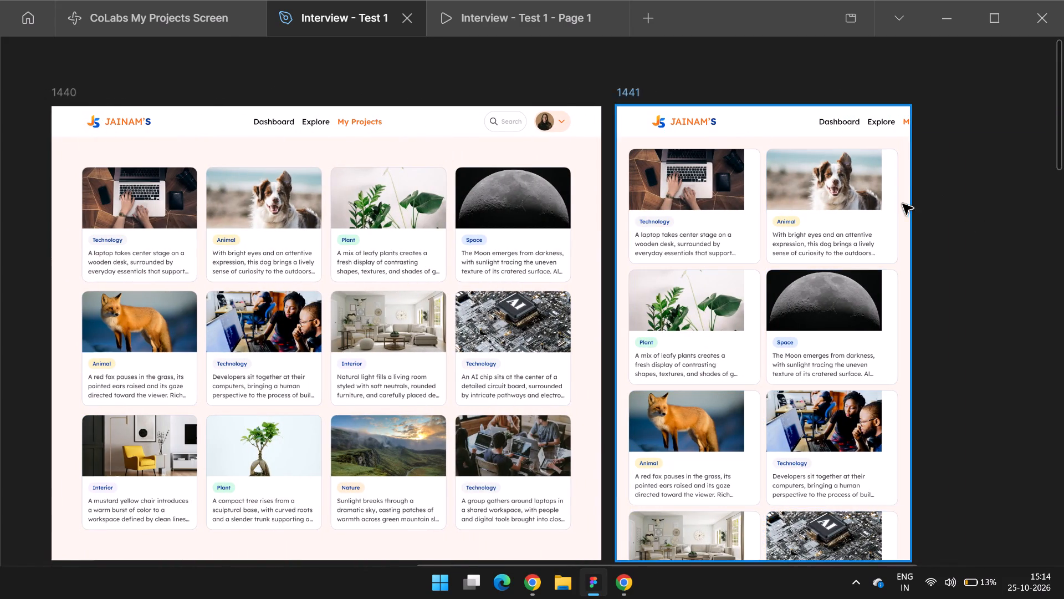
scroll(903, 204, "up", 1, "ctrl")
Check the recommended tablet column width in ChatGPT's grid presets table in Chrome.
key("alt+Tab")
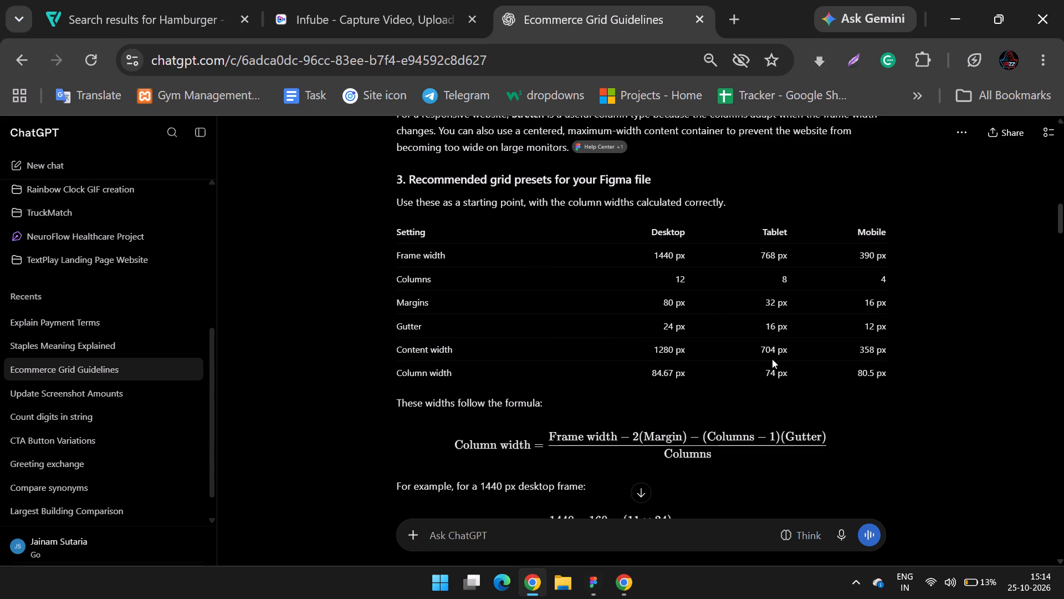
left_click_drag(791, 374, 755, 376)
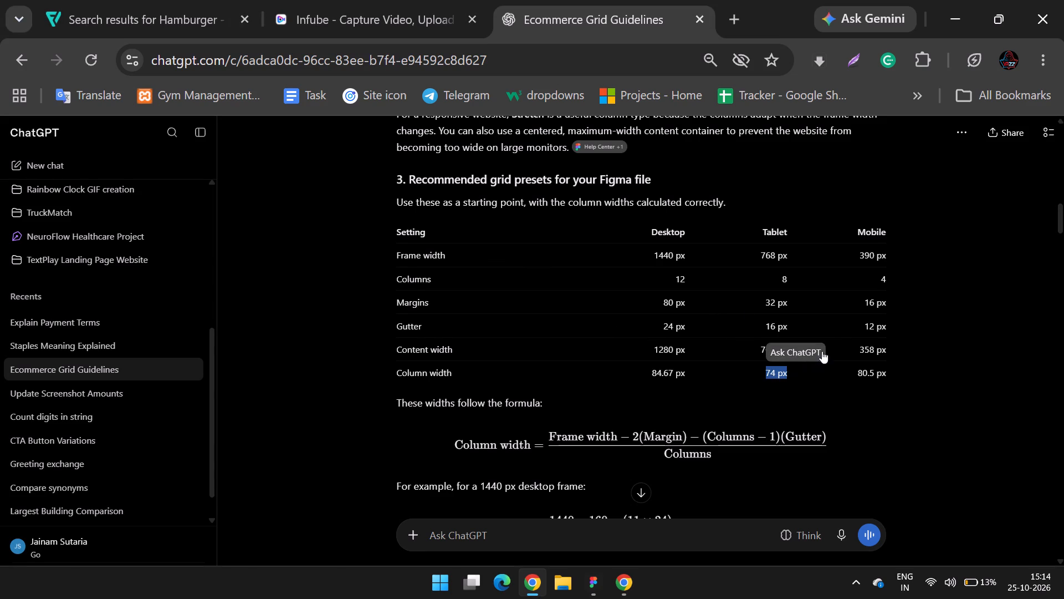
left_click(822, 322)
Back in Figma, measure the 1441 frame's first guide column with a temporary 74 × 52 rectangle, then delete it and hide the guides.
key("alt+Tab")
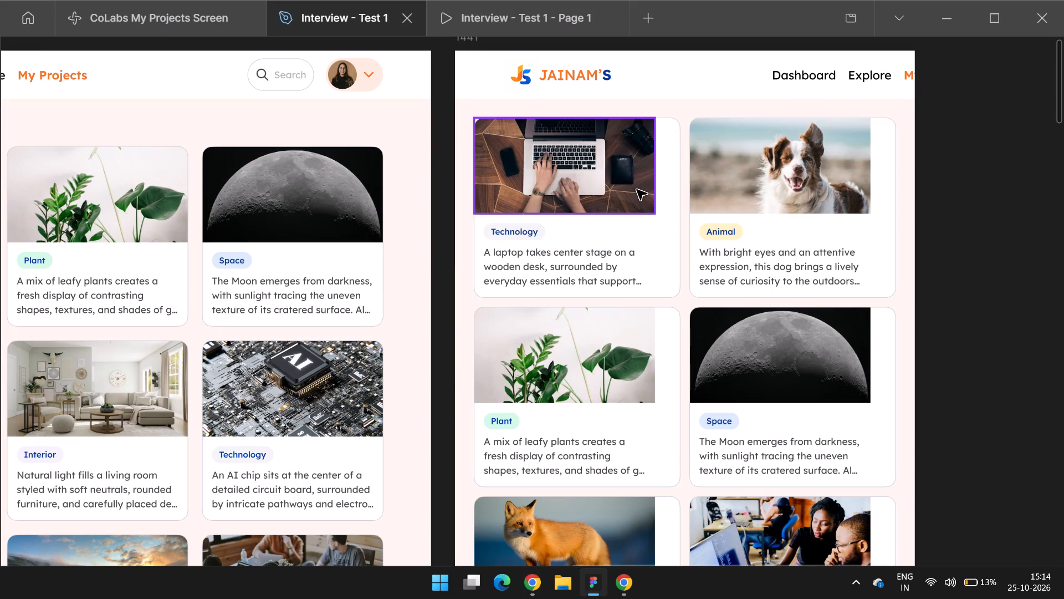
key("ctrl+shift+4")
scroll(633, 179, "up", 1, "ctrl")
key("r")
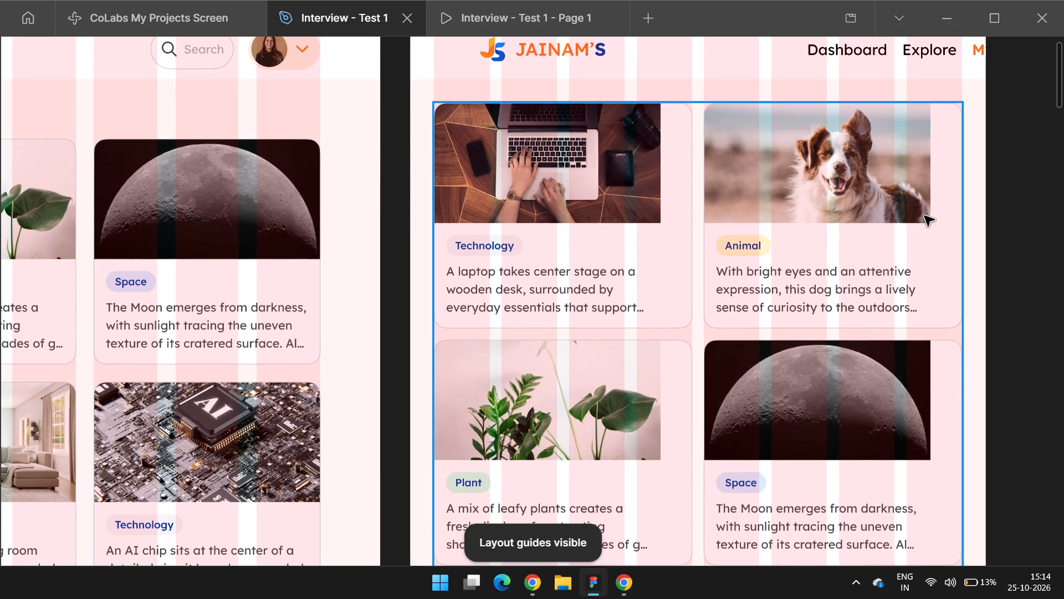
left_click_drag(1013, 162, 1039, 201)
left_click_drag(1031, 192, 489, 121)
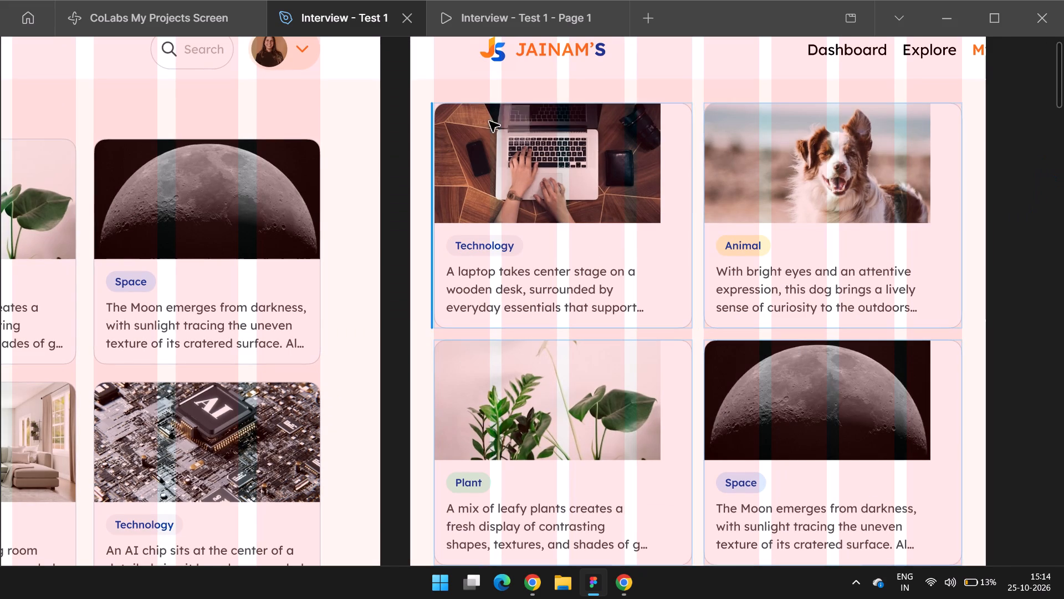
left_click_drag(489, 121, 453, 89)
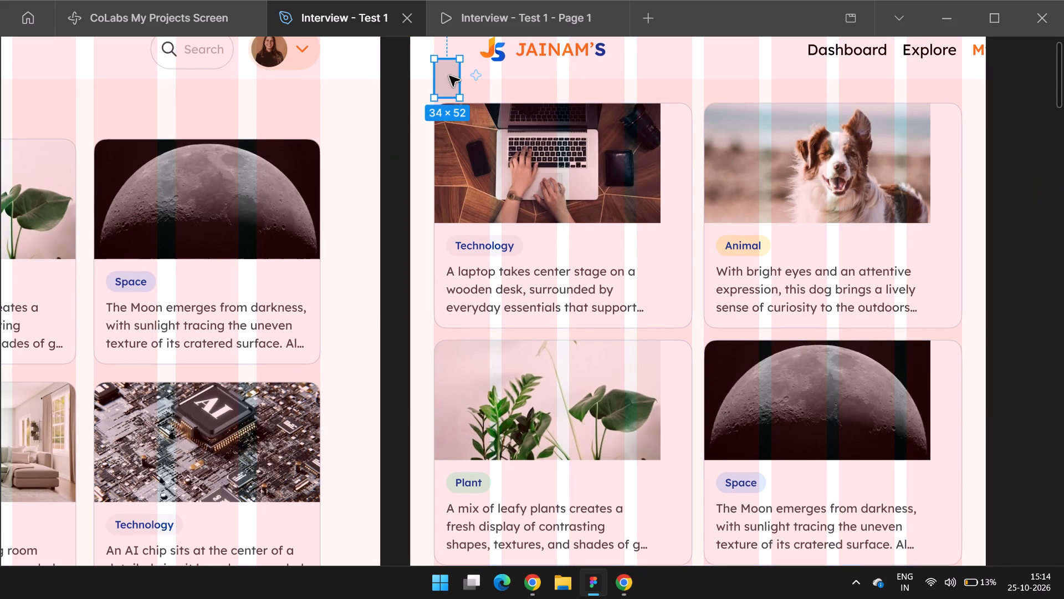
scroll(459, 69, "up", 6, "ctrl")
left_click_drag(457, 100, 577, 139)
scroll(495, 195, "down", 6, "ctrl")
key("alt+Tab")
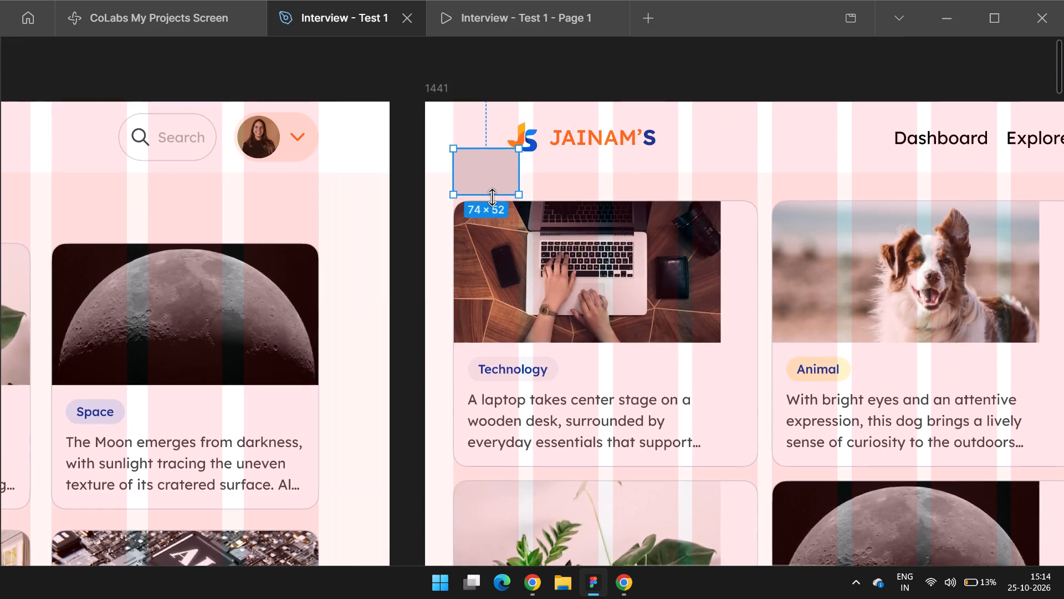
key("alt+Tab")
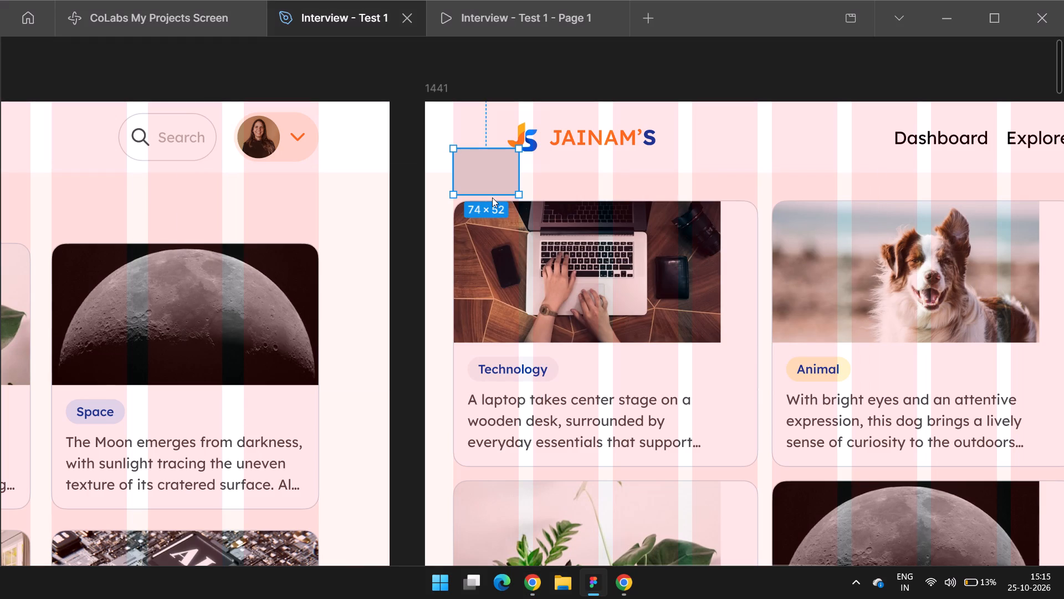
key("Delete")
scroll(476, 174, "down", 3, "ctrl")
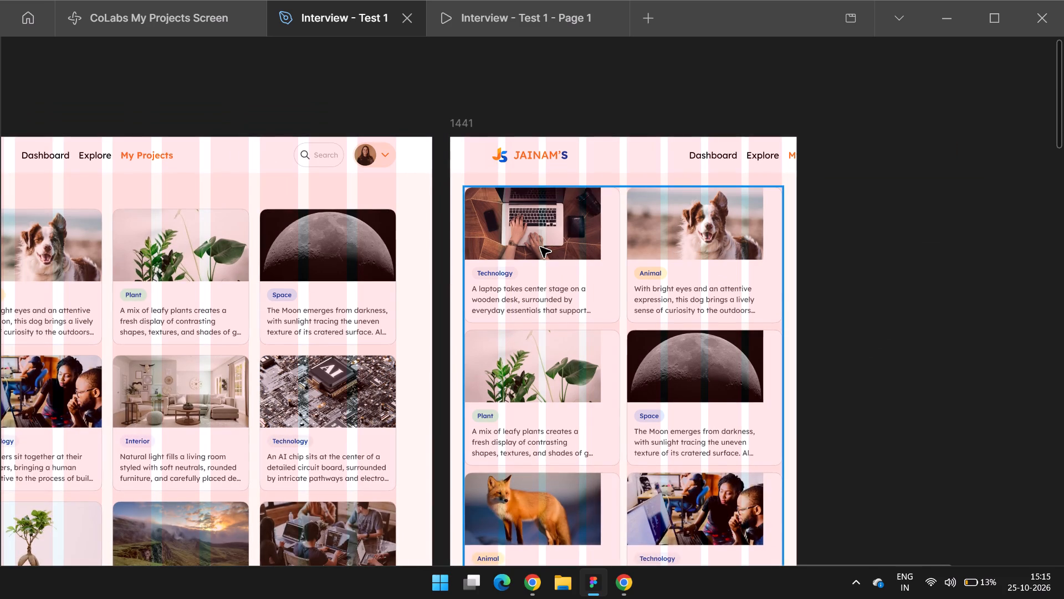
key("ctrl+shift+4")
left_click(924, 340)
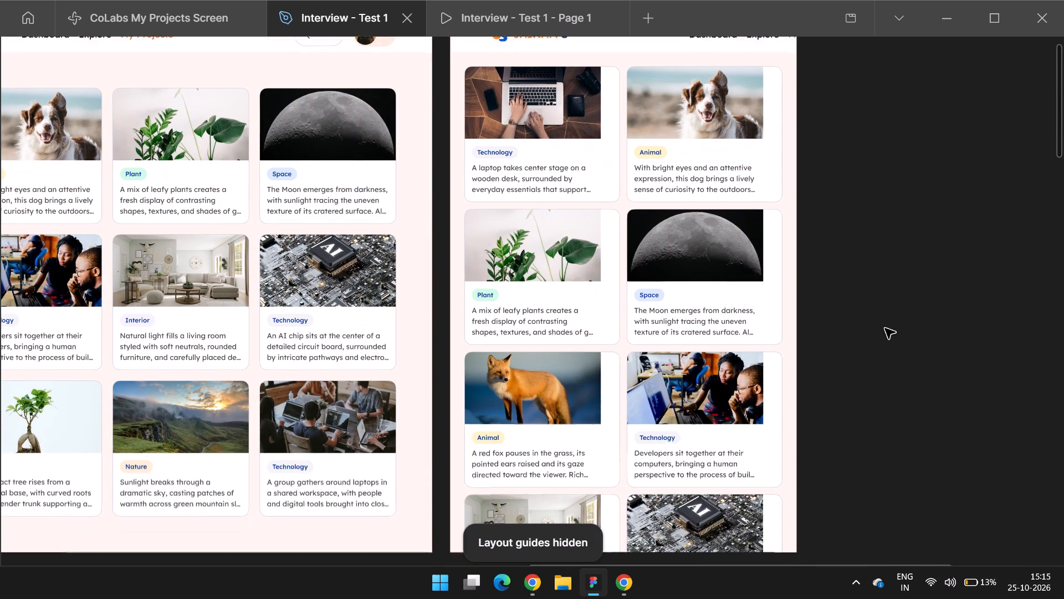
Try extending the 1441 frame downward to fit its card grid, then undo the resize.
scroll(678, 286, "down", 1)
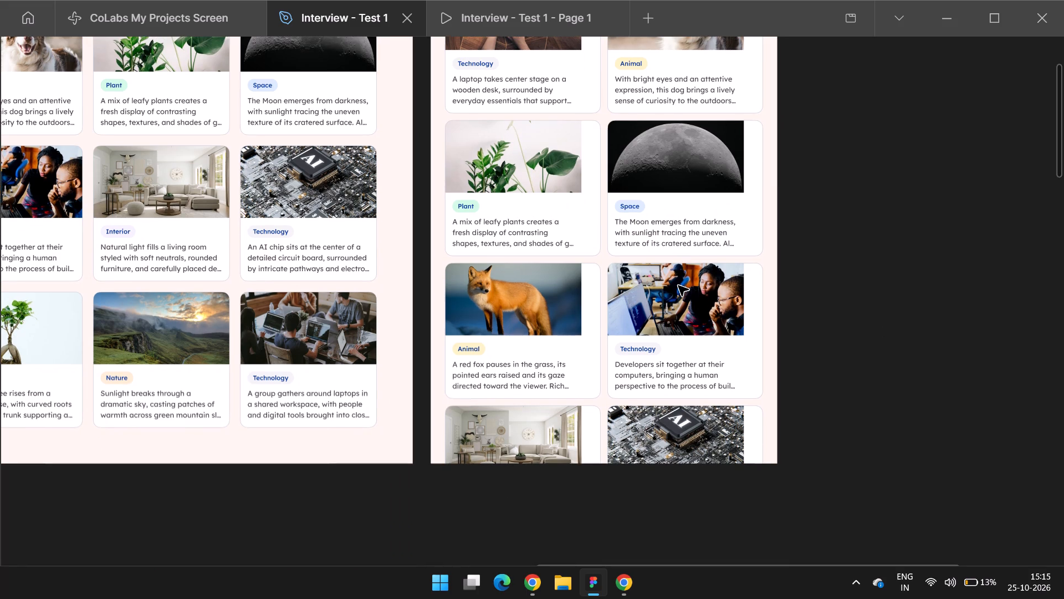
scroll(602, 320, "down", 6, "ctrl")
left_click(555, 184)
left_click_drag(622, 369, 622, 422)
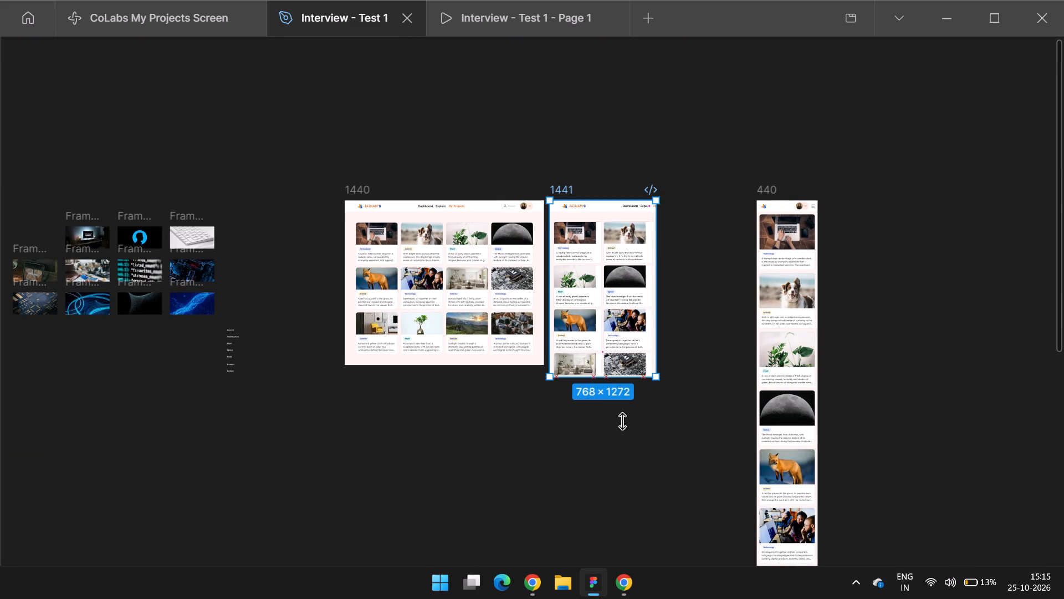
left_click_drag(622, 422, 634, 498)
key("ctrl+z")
Set the constraints of the card grids in the 1440 and 1441 frames to Left and Top.
left_click(615, 280)
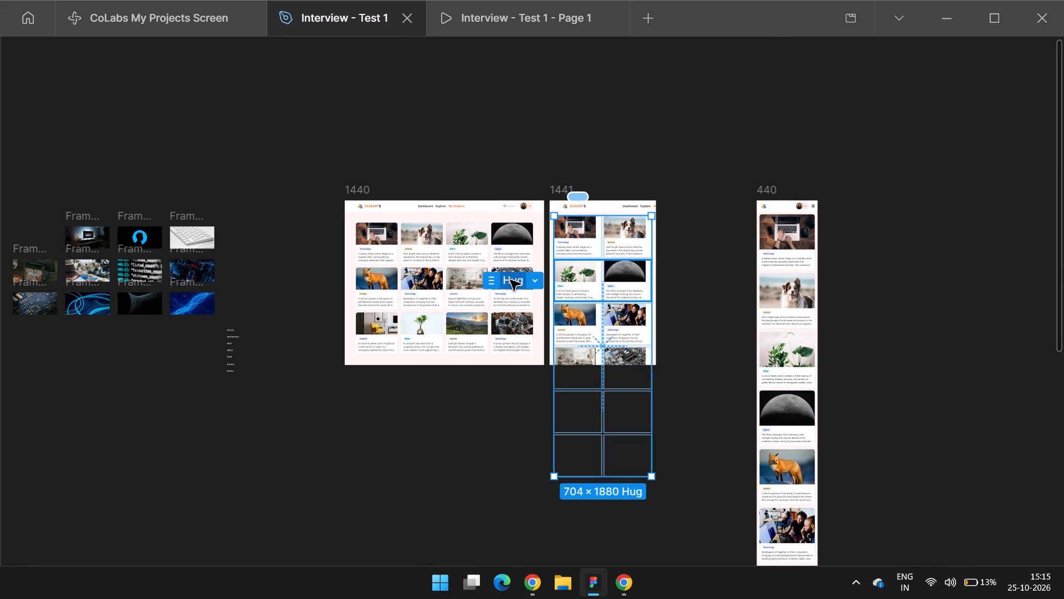
left_click(510, 280, "shift")
left_click(520, 140)
left_click(591, 257)
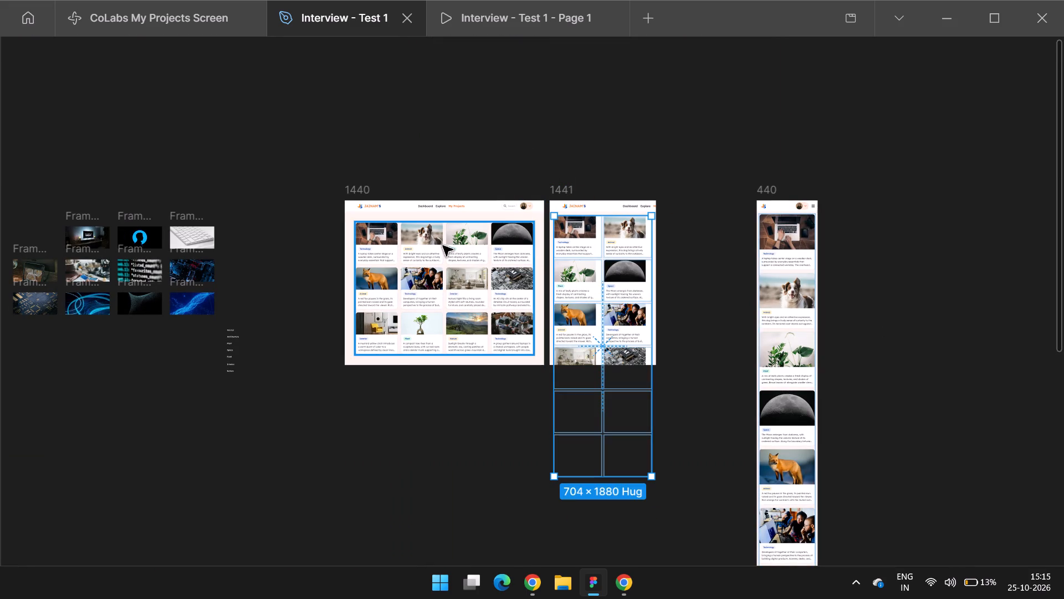
left_click(443, 246, "shift")
key("ctrl+backslash")
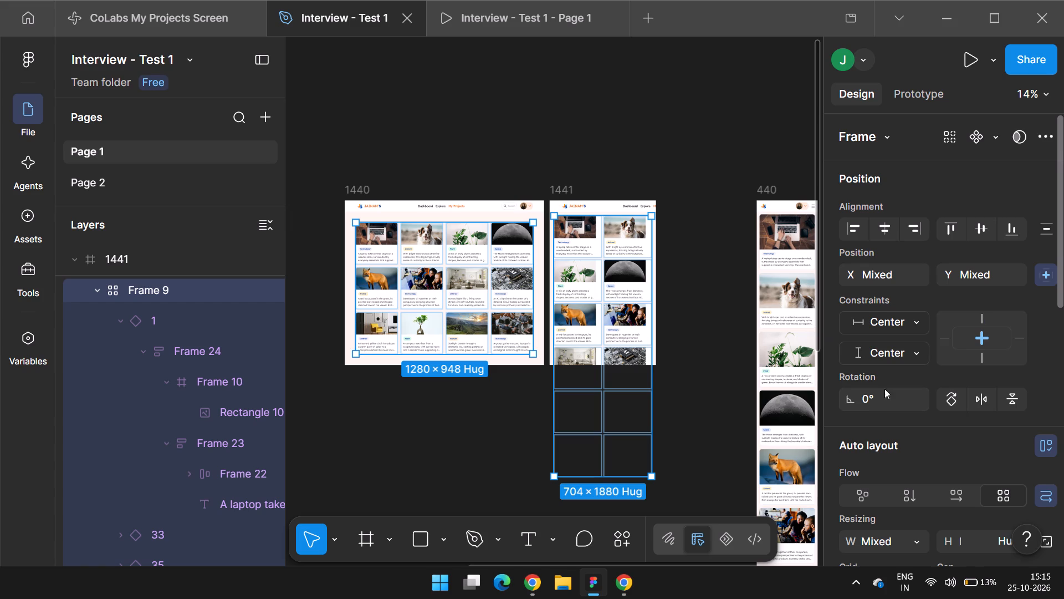
left_click(986, 320)
left_click(943, 344)
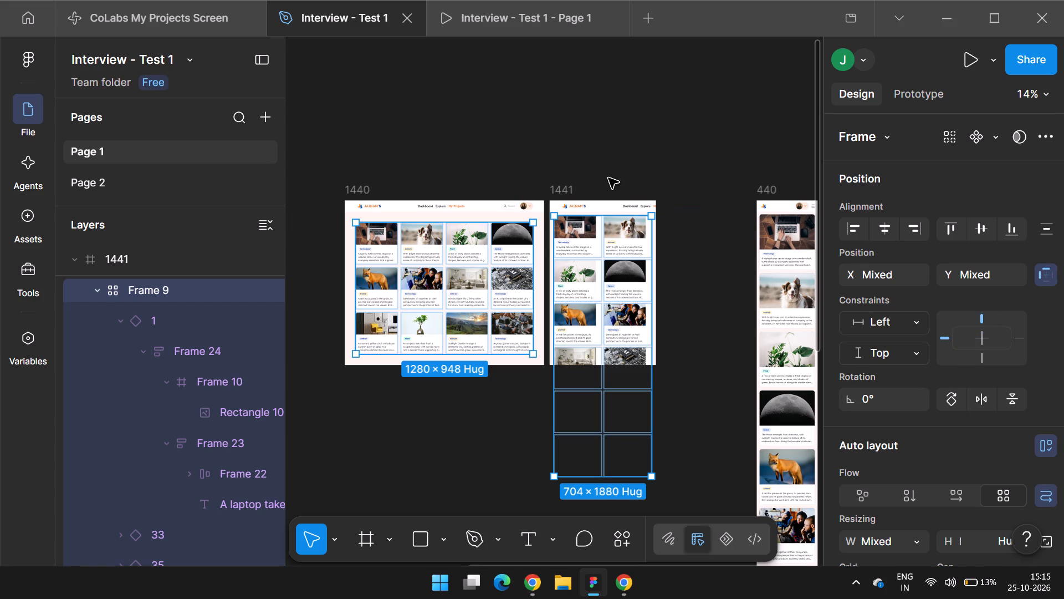
Extend the 1441 frame downward to a height of about 2162 so it contains the whole card grid.
left_click(608, 178)
left_click(560, 187)
left_click_drag(630, 367, 640, 501)
Detach all the card instances in the 1441 frame's two-column grid from their components.
scroll(548, 240, "up", 2, "ctrl")
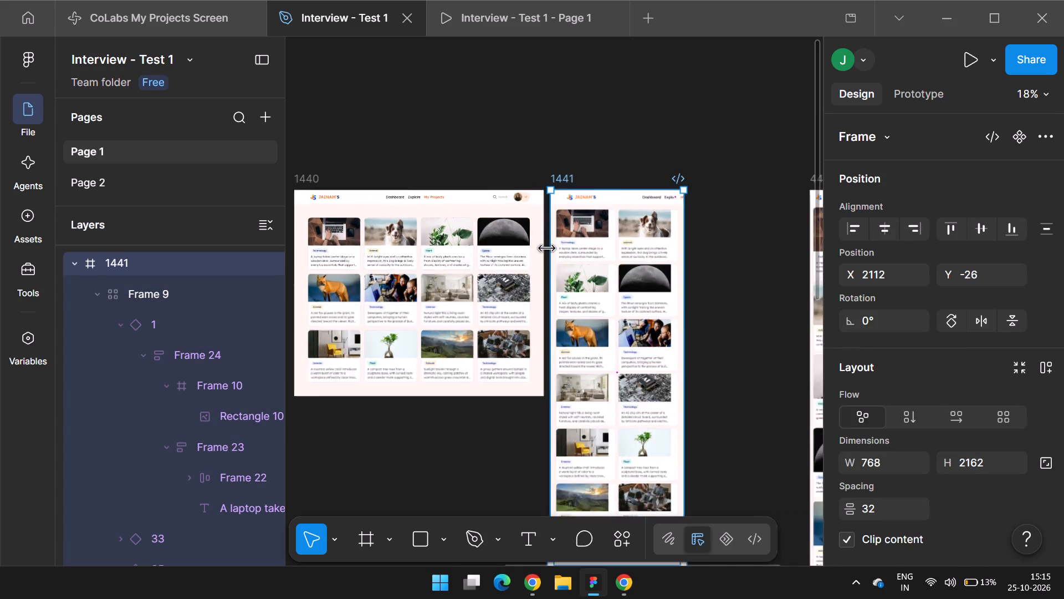
scroll(547, 248, "up", 3, "ctrl")
scroll(669, 233, "up", 2, "ctrl")
key("ctrl+backslash")
scroll(669, 233, "left", 1)
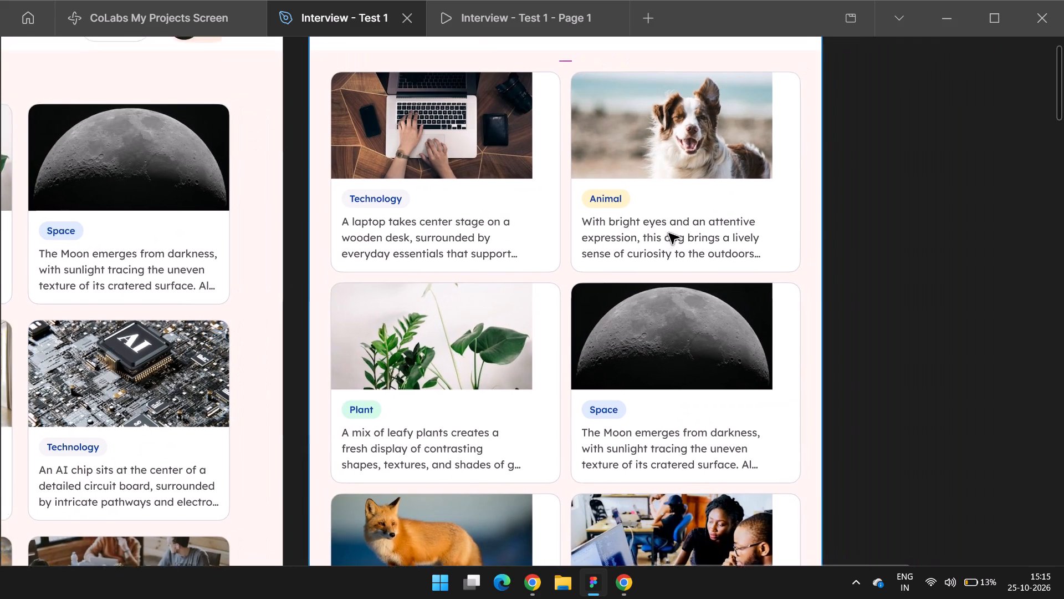
scroll(669, 233, "left", 2)
double_click(478, 172)
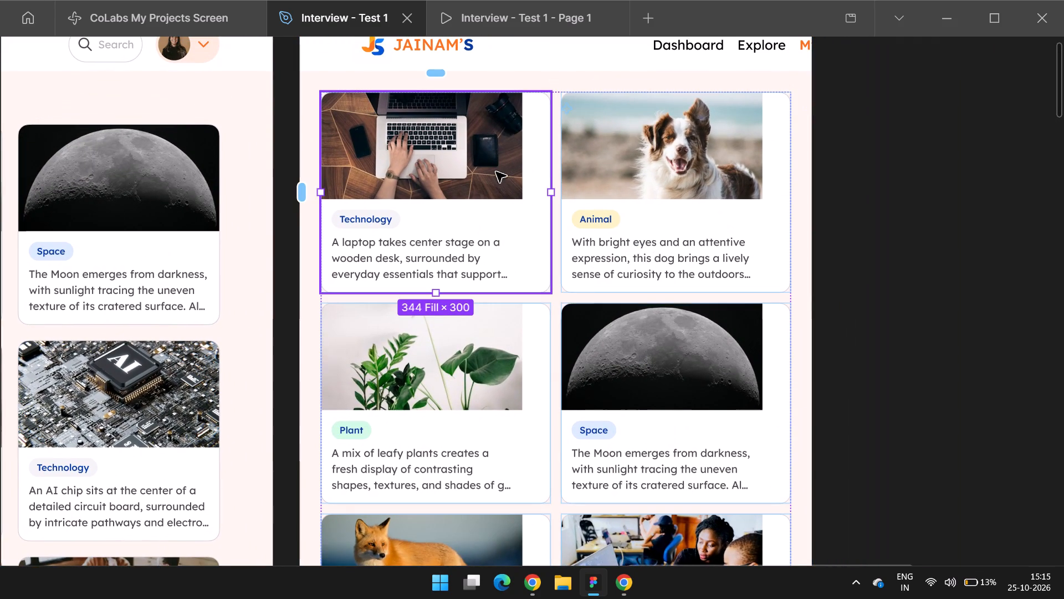
scroll(534, 158, "down", 3, "ctrl")
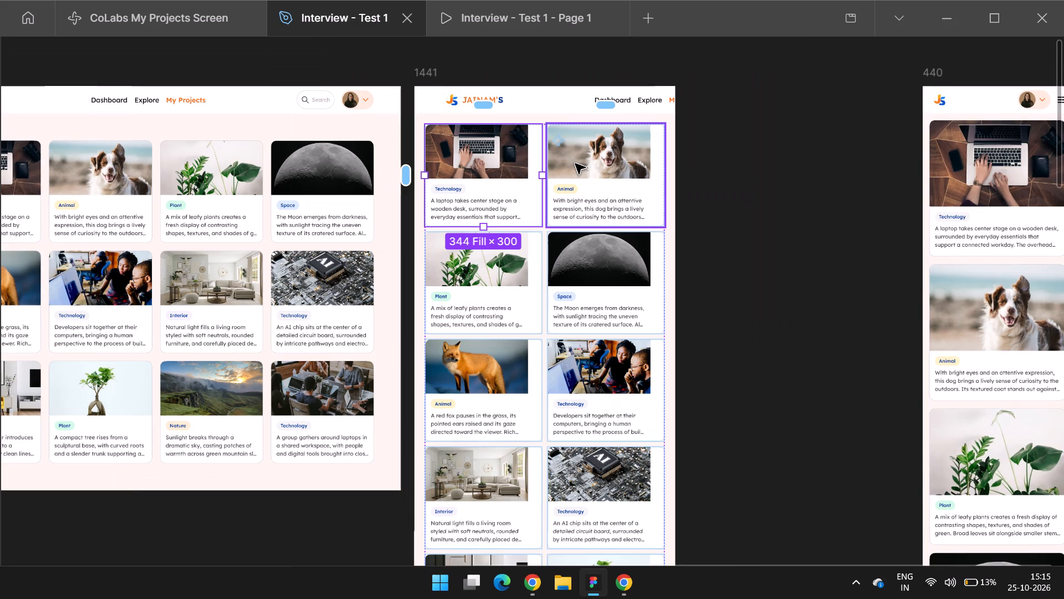
key("shift+Return")
key("Return")
key("ctrl+alt+b")
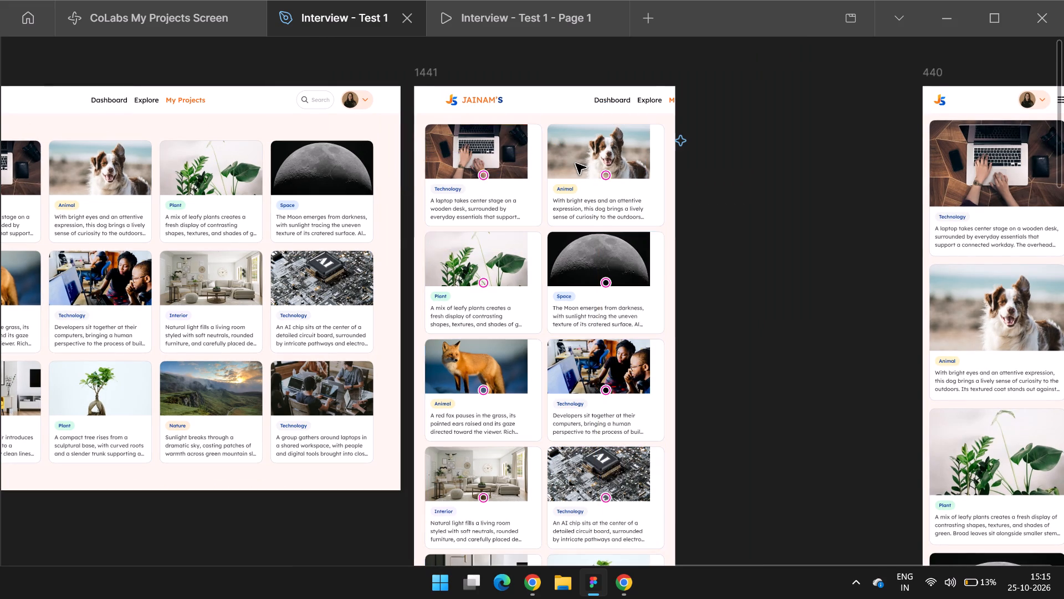
Widen the inner frame of the 1441 frame's laptop card to 344, after trying and undoing a hug-contents width.
left_click(472, 185)
scroll(534, 160, "up", 3, "ctrl")
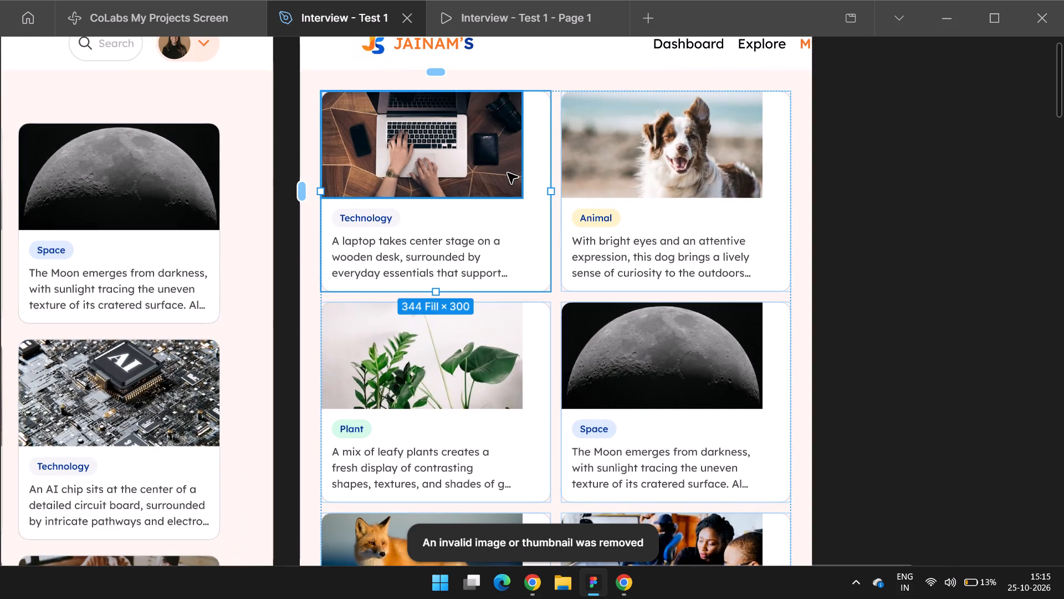
left_click(488, 174)
double_click(488, 174)
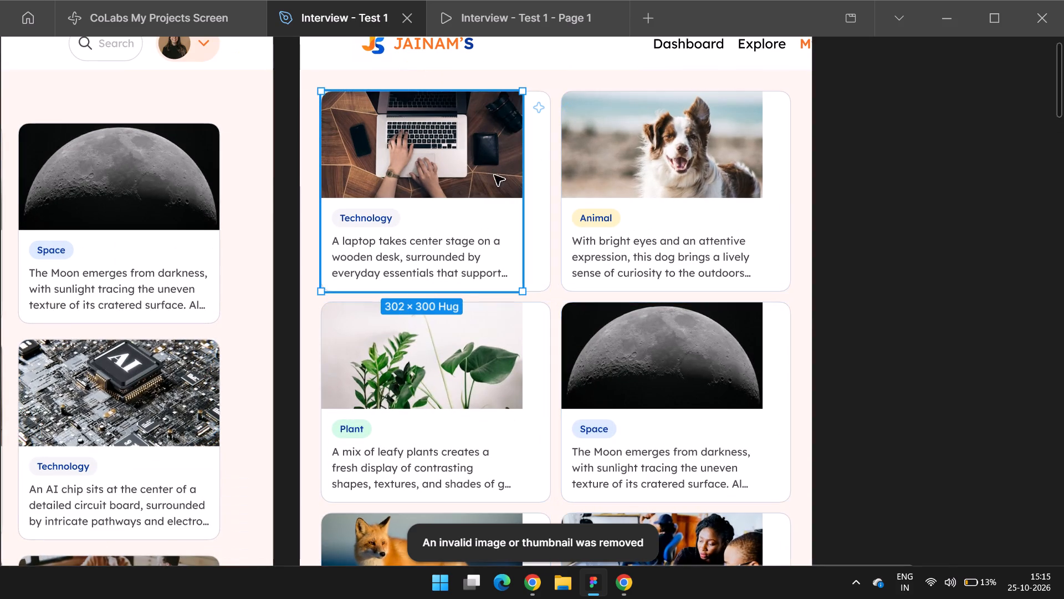
key("ctrl+backslash")
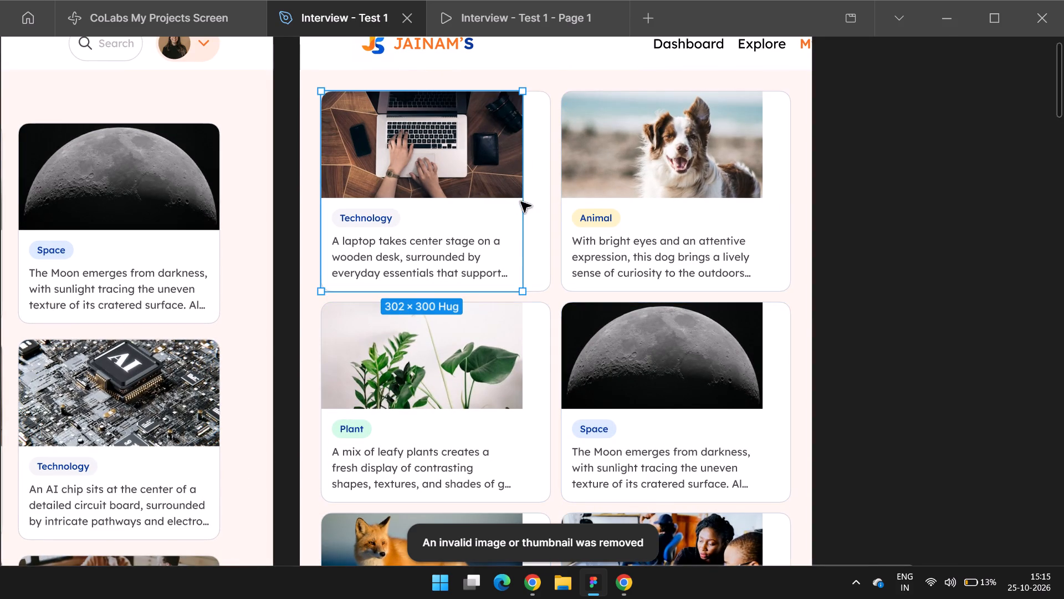
left_click(910, 537)
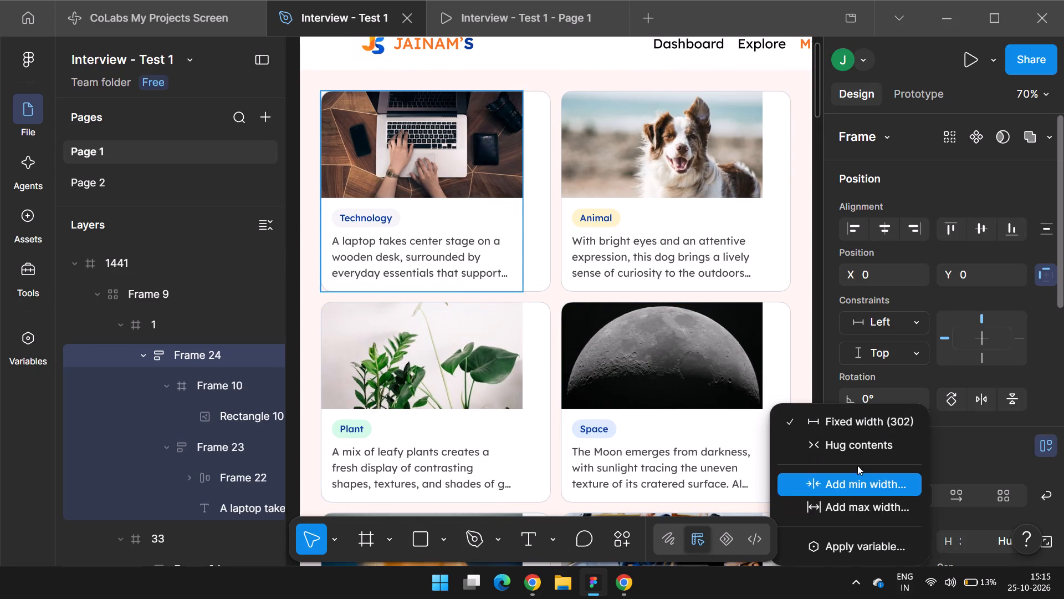
left_click(850, 443)
key("ctrl+z")
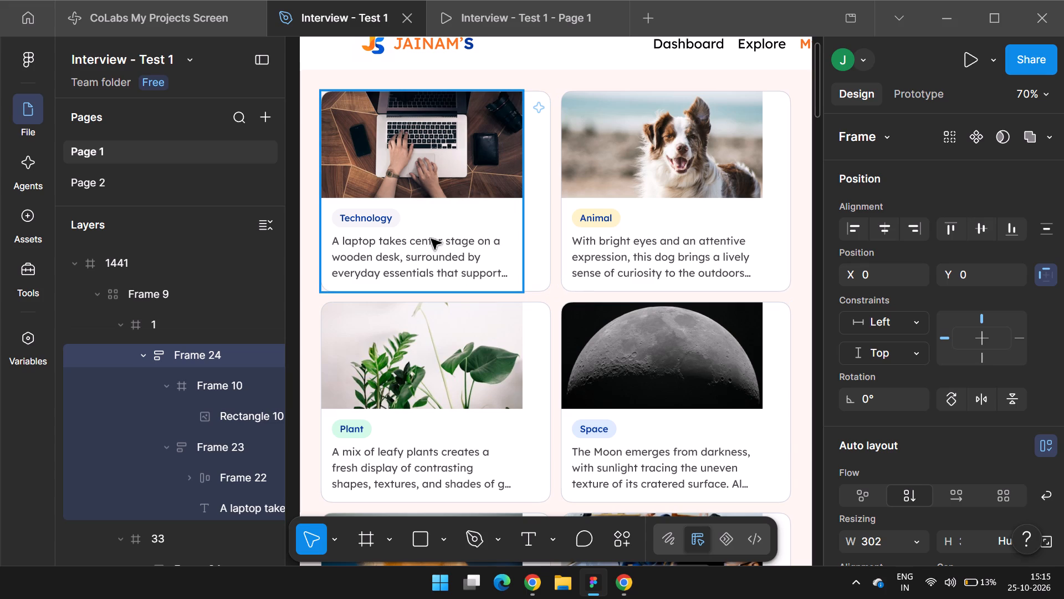
left_click_drag(526, 241, 548, 243)
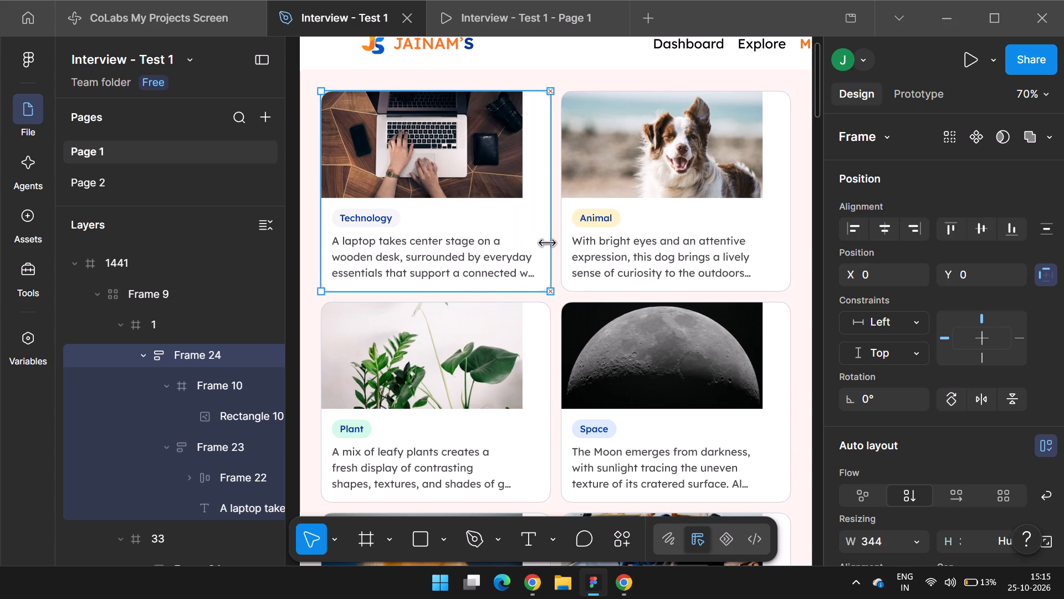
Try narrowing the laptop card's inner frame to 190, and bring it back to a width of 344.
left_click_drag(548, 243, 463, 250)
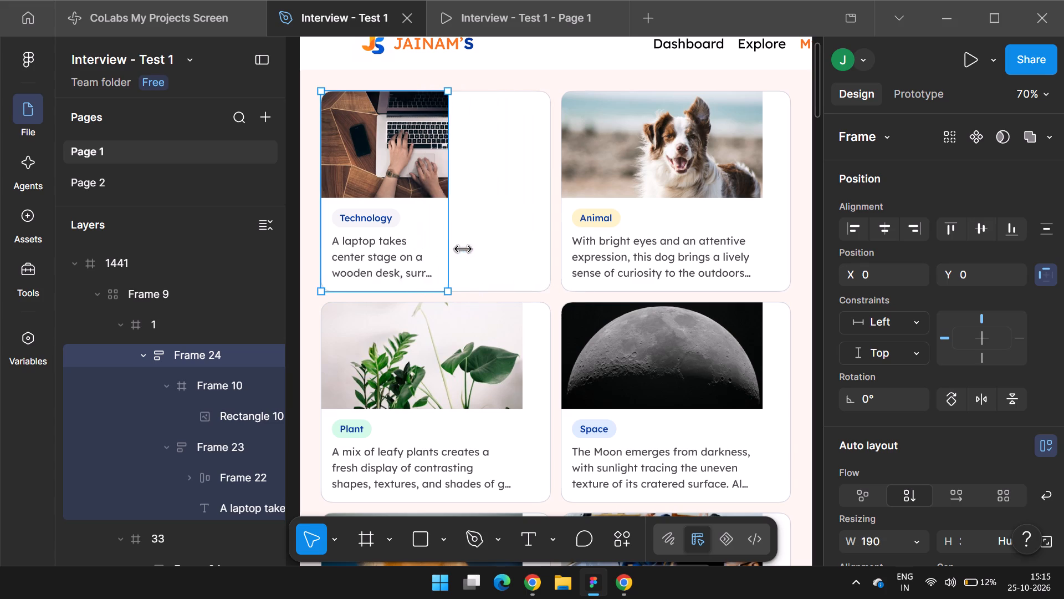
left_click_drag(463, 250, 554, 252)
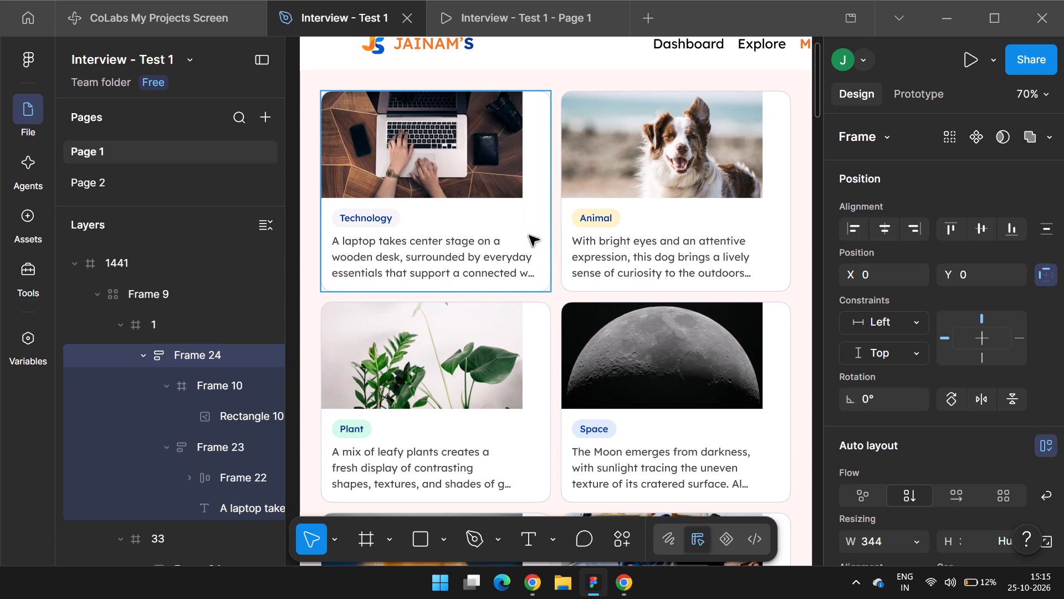
Widen the laptop card's image to 344 so it spans the full card in the 1441 frame.
double_click(497, 172)
double_click(523, 171)
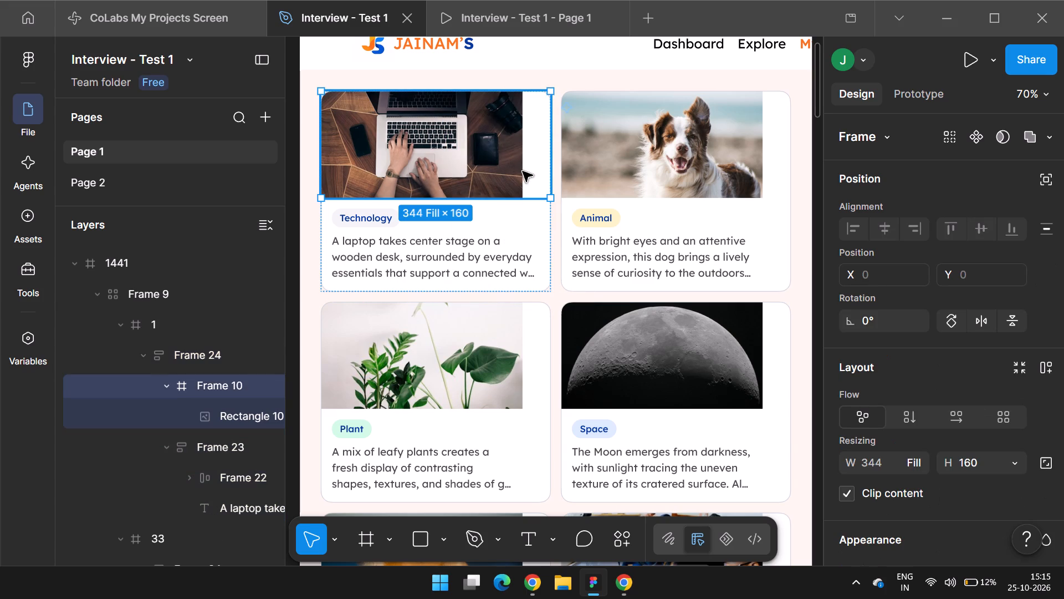
left_click_drag(523, 171, 557, 181)
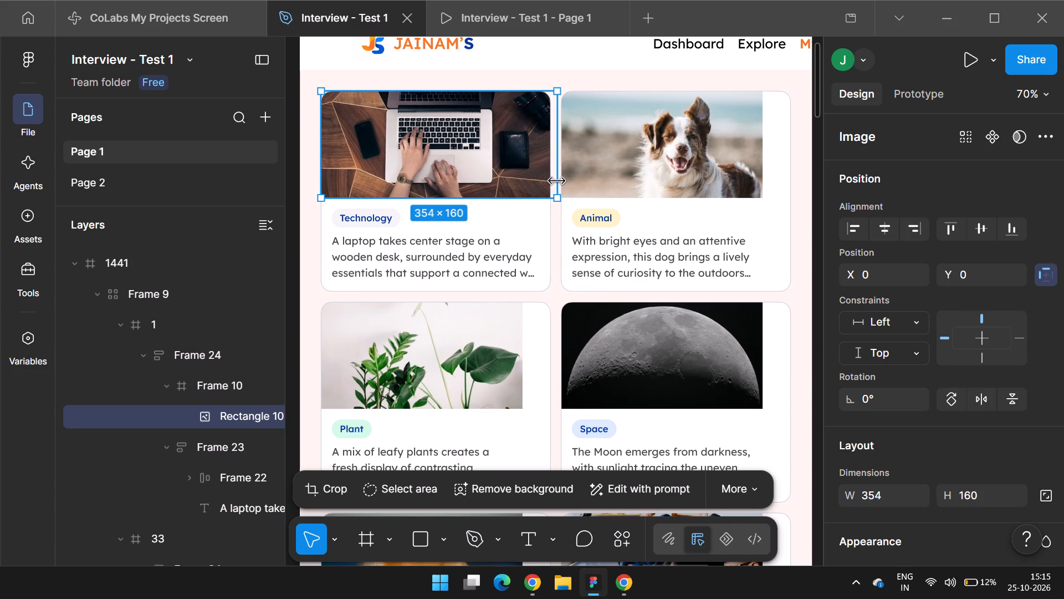
left_click_drag(557, 181, 553, 186)
Widen the inner frame and the image of the 1441 frame's dog card to 344.
scroll(456, 214, "down", 2, "ctrl")
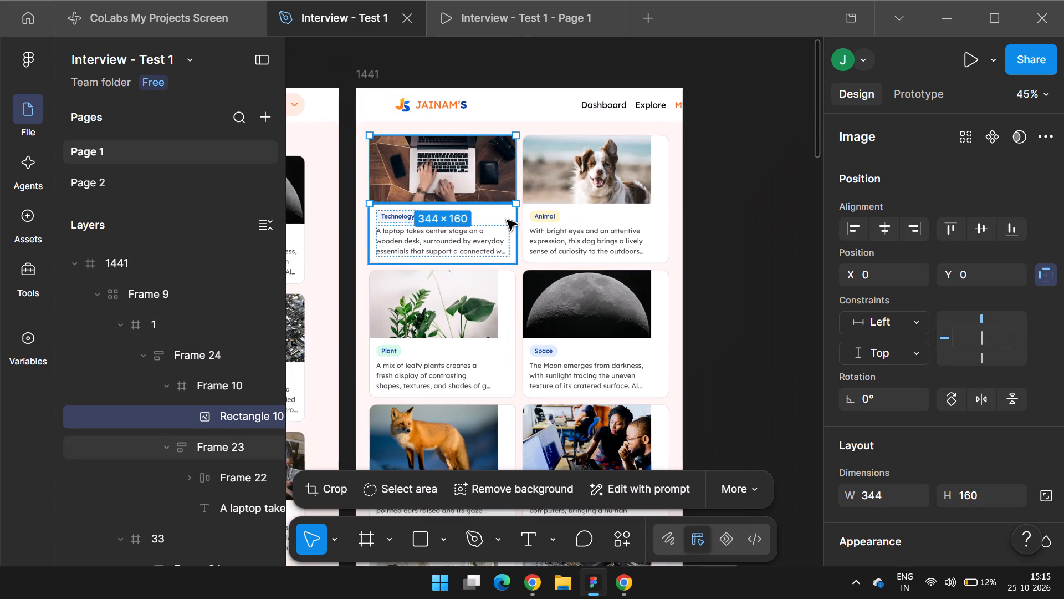
double_click(607, 177)
left_click_drag(655, 176, 672, 182)
scroll(686, 192, "up", 2, "ctrl")
double_click(600, 170)
double_click(620, 169)
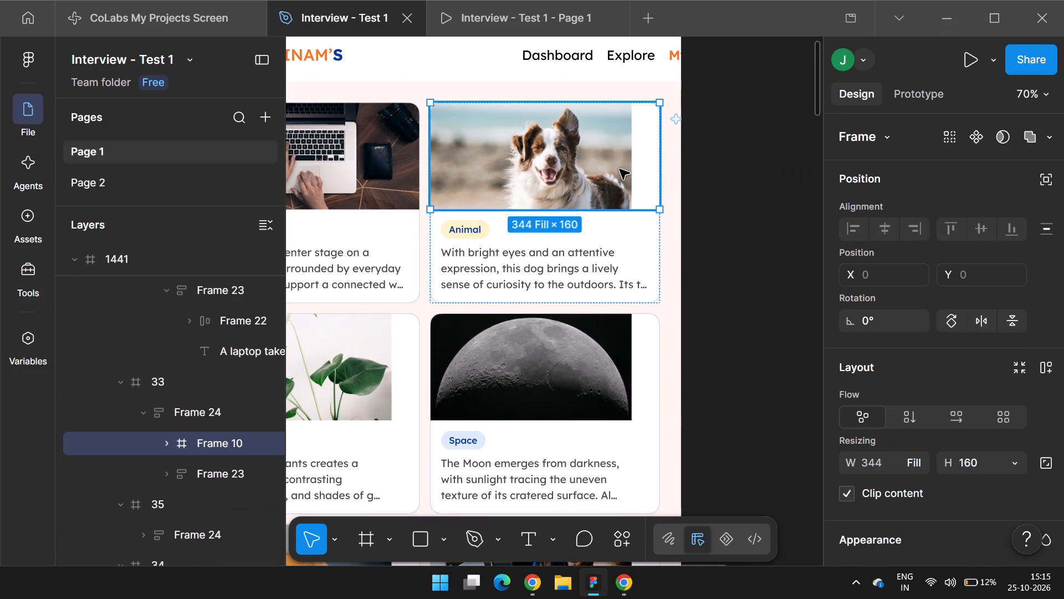
left_click_drag(629, 170, 655, 175)
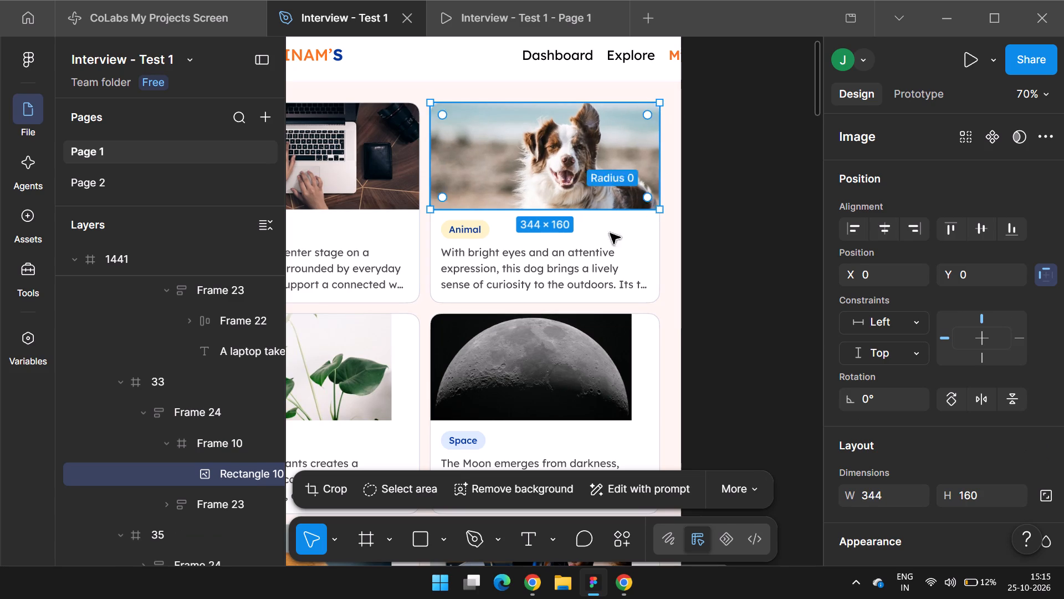
double_click(571, 252)
scroll(593, 216, "down", 3, "ctrl")
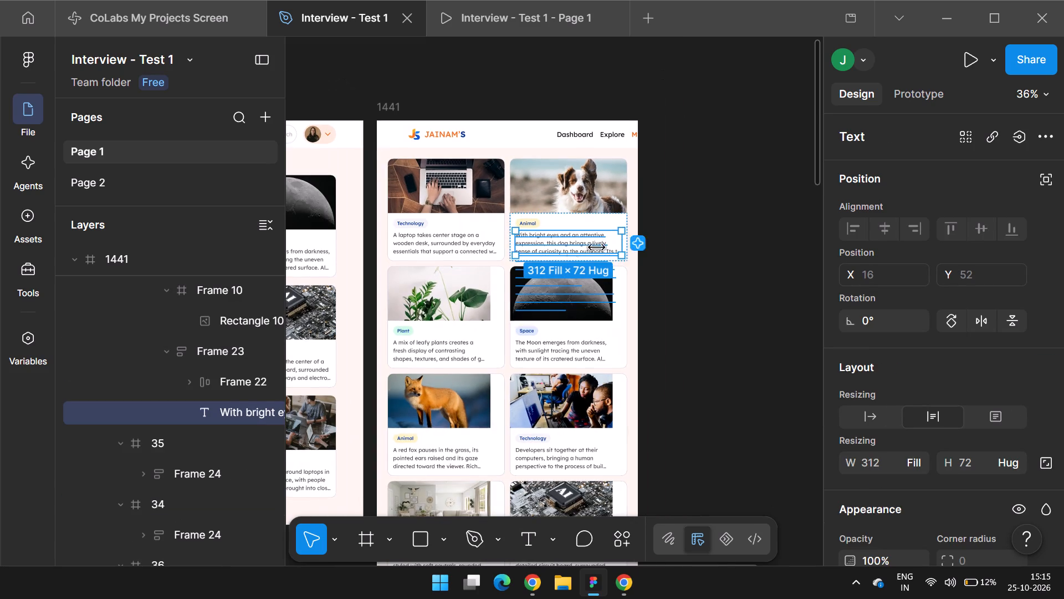
Widen the inner frames of the ten remaining cards in the 1441 frame together to 344.
left_click(423, 316)
scroll(415, 334, "up", 3, "ctrl")
double_click(465, 297)
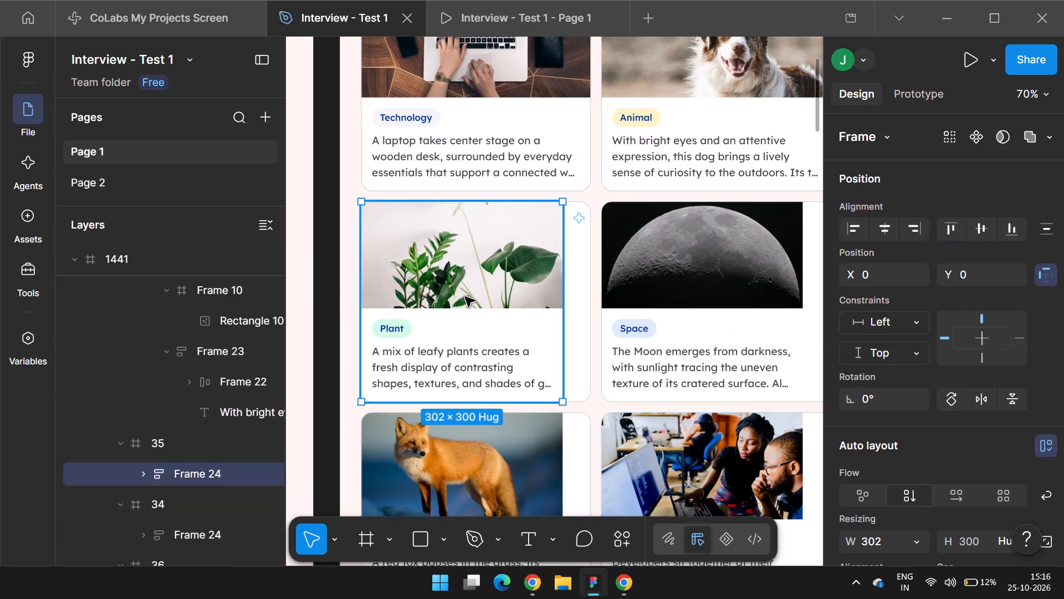
scroll(400, 280, "down", 3, "ctrl")
key("ctrl+z")
left_click(550, 276, "shift")
left_click(413, 393, "shift")
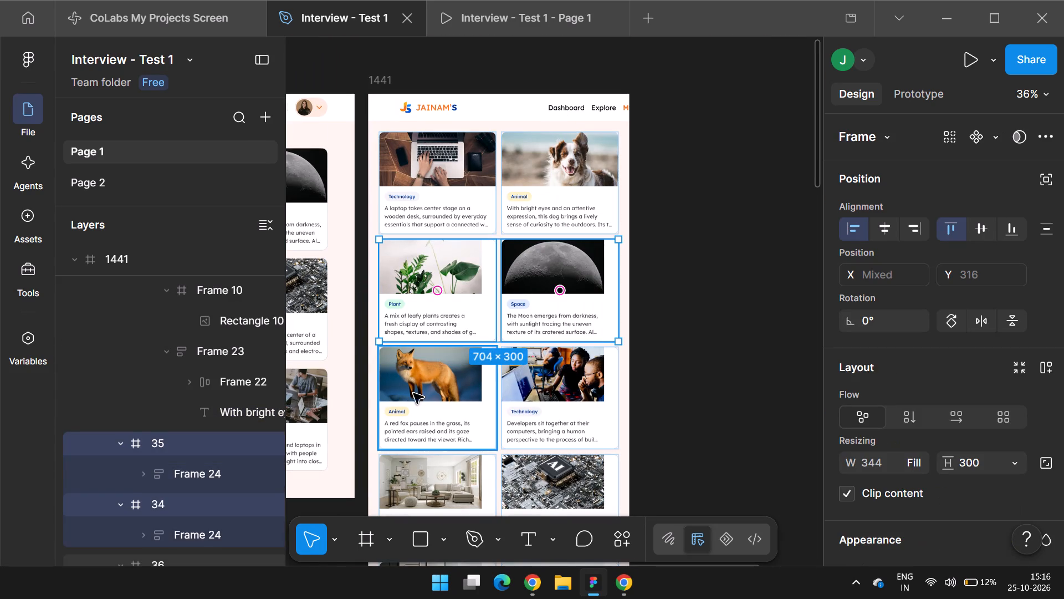
left_click(551, 380, "shift")
scroll(511, 314, "down", 3)
left_click(429, 276, "shift")
left_click(544, 282, "shift")
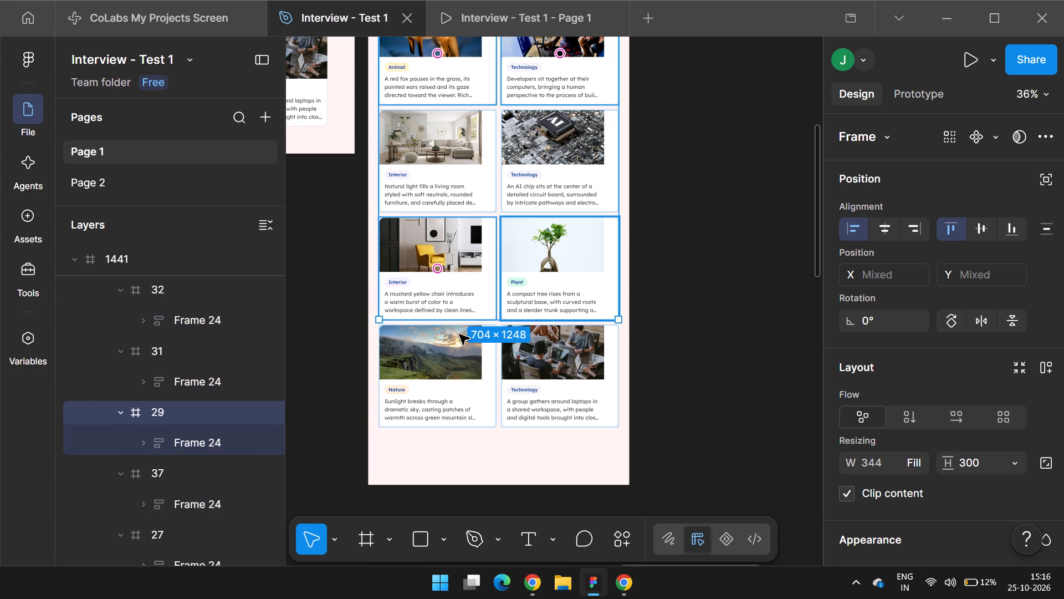
left_click(431, 382, "shift")
left_click(553, 379, "shift")
left_click(447, 176, "shift")
left_click(560, 148, "shift")
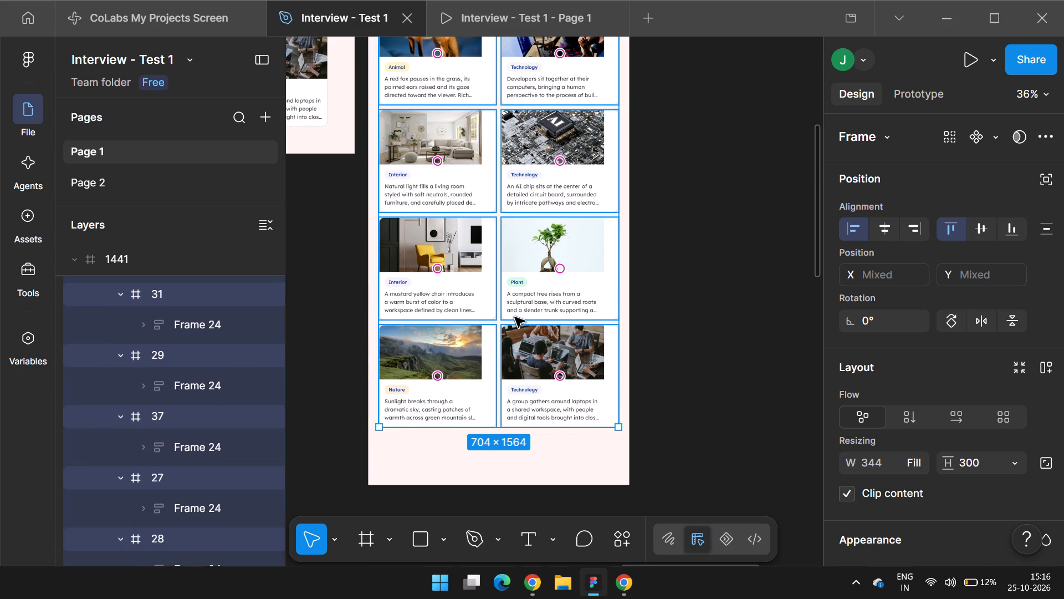
scroll(514, 320, "up", 3)
scroll(466, 309, "up", 2, "ctrl")
key("Return")
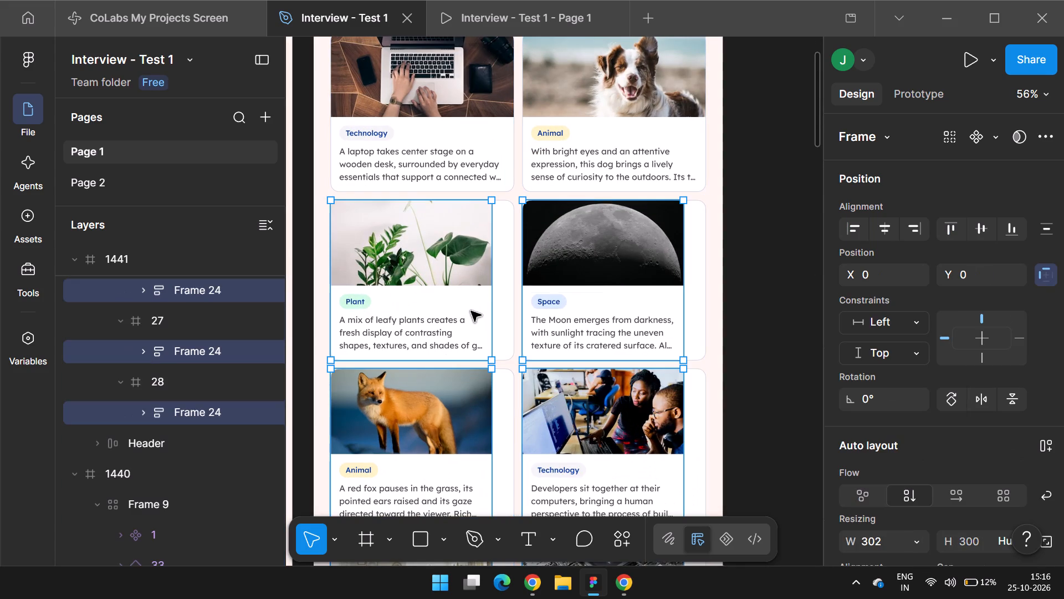
left_click_drag(491, 306, 515, 311)
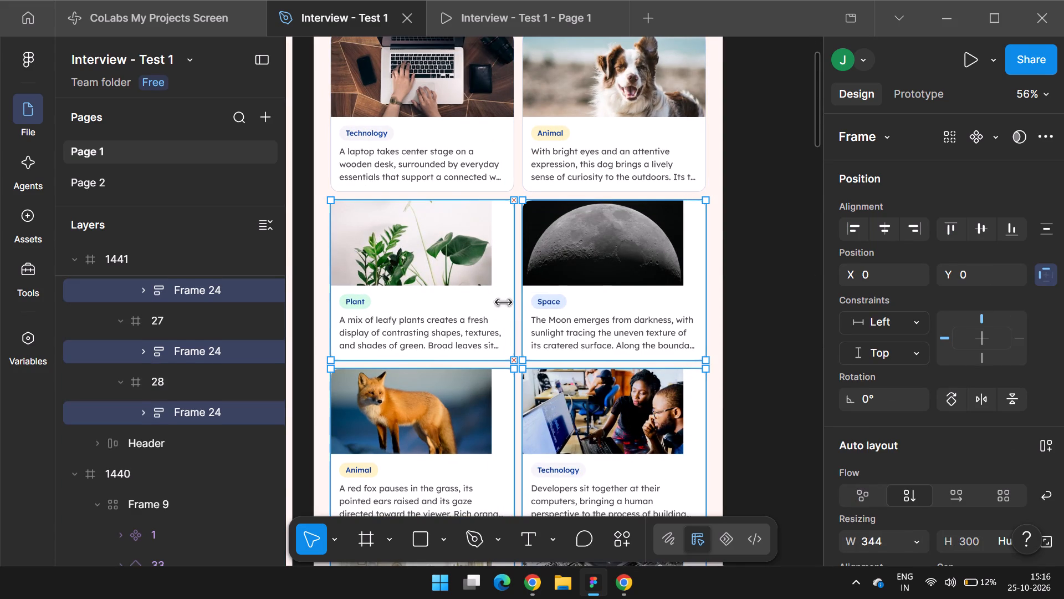
Widen the potted plant and moon card images to 344, after trying to select matching layers.
double_click(456, 265)
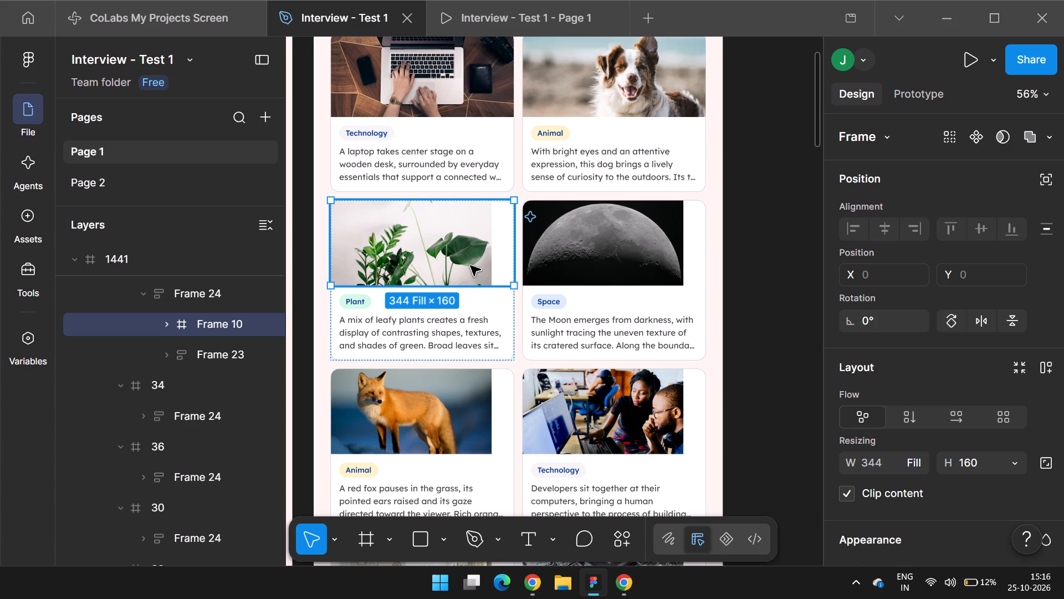
double_click(470, 266)
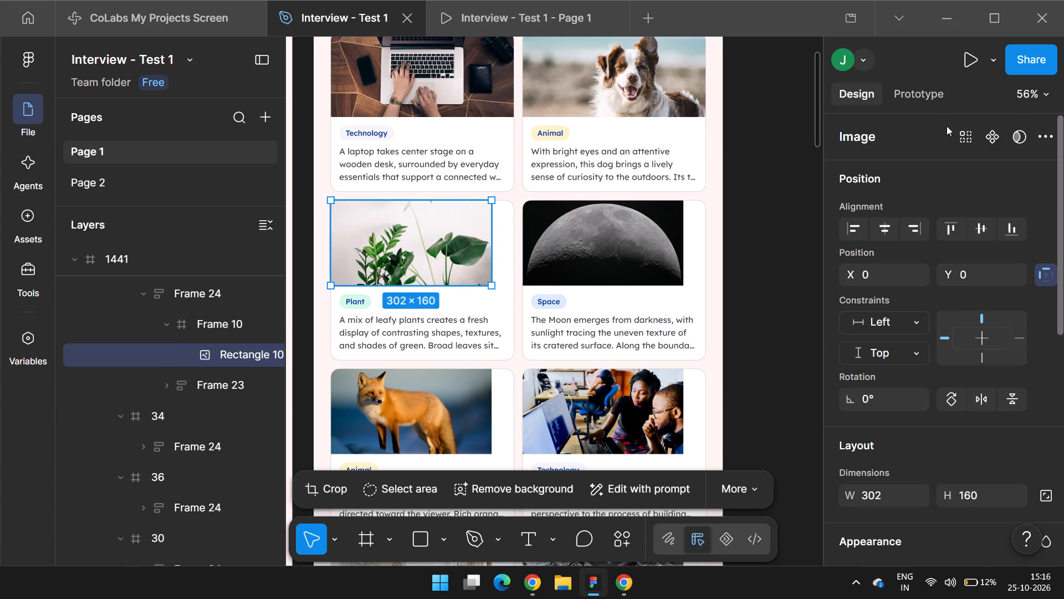
left_click(958, 137)
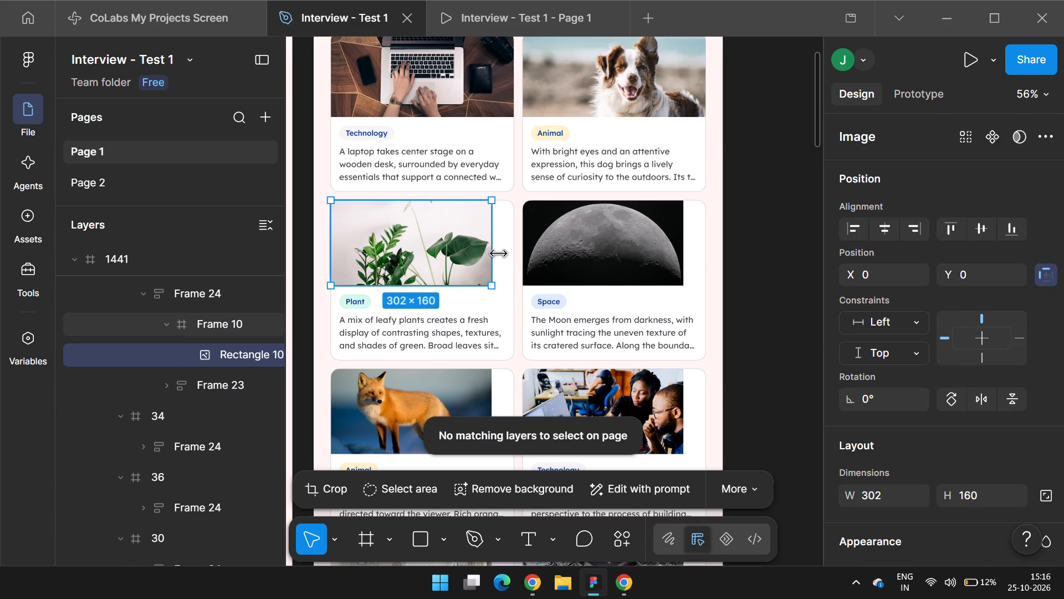
left_click_drag(495, 254, 516, 256)
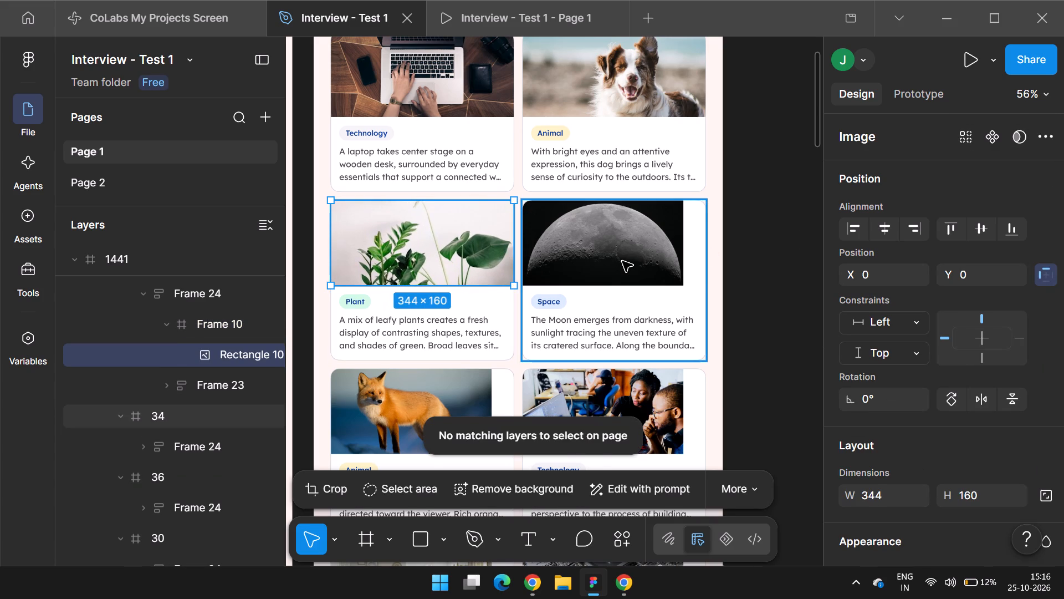
double_click(622, 261)
double_click(637, 258)
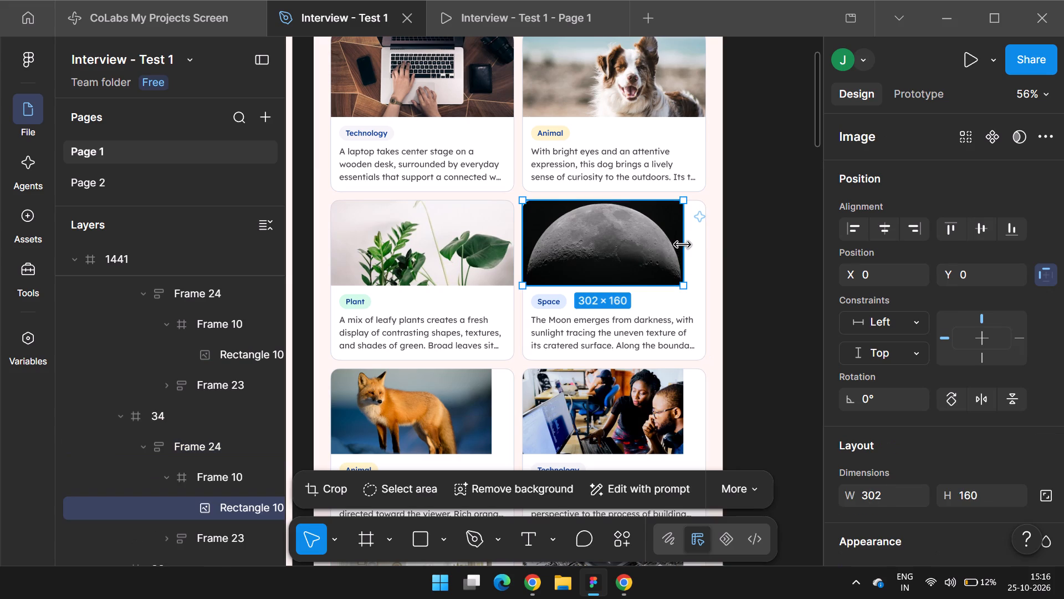
left_click_drag(683, 245, 705, 253)
Widen the living room, AI chip, developers and fox card images in the 1441 frame to 344.
scroll(642, 239, "down", 3)
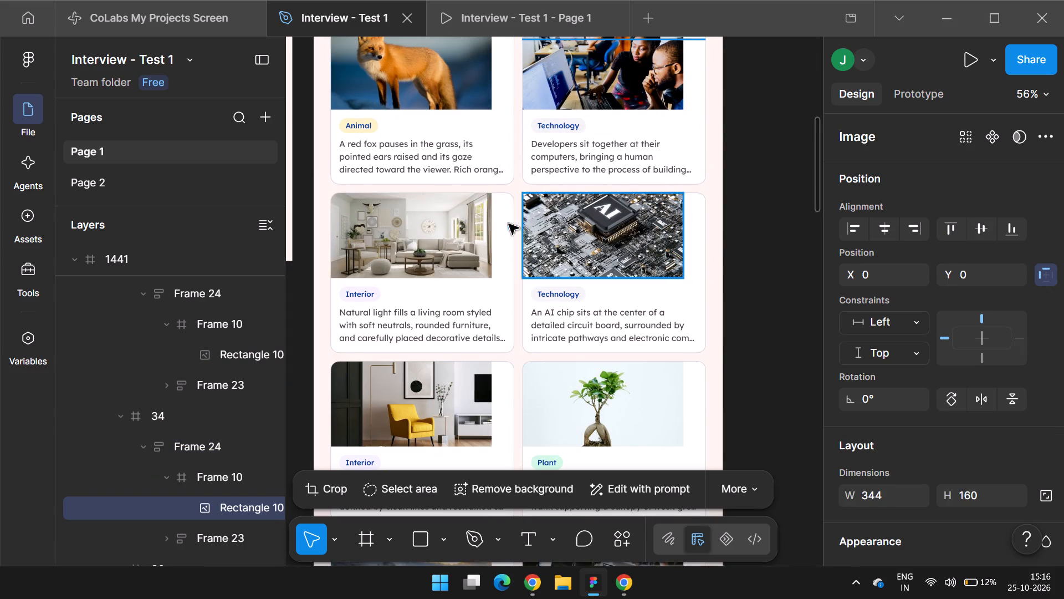
left_click(454, 232, "ctrl")
left_click_drag(492, 245, 514, 245)
left_click(610, 252, "ctrl")
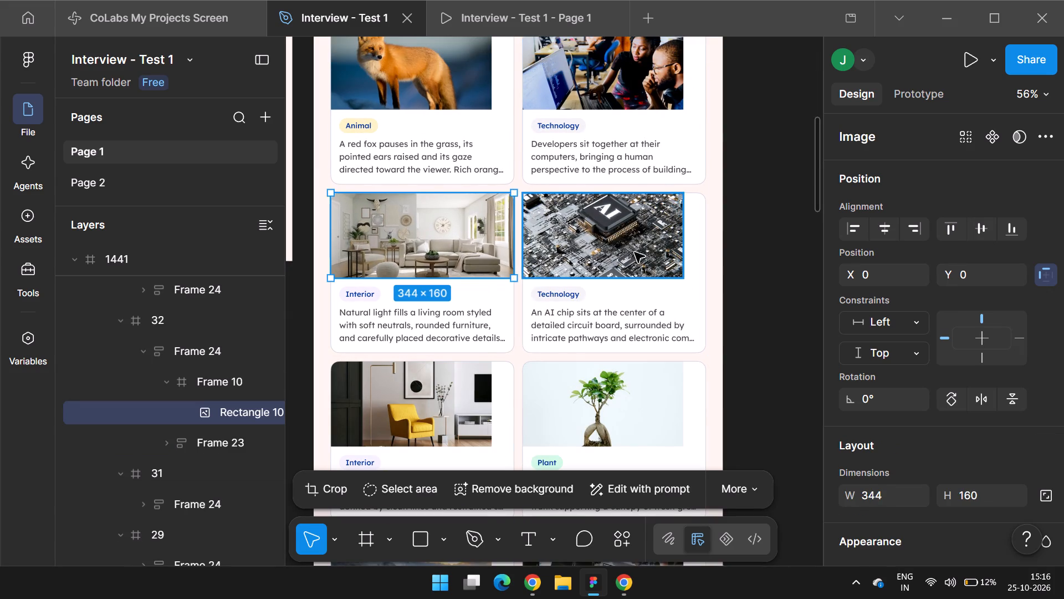
left_click_drag(683, 248, 706, 247)
scroll(695, 249, "up", 2)
left_click(647, 266, "ctrl")
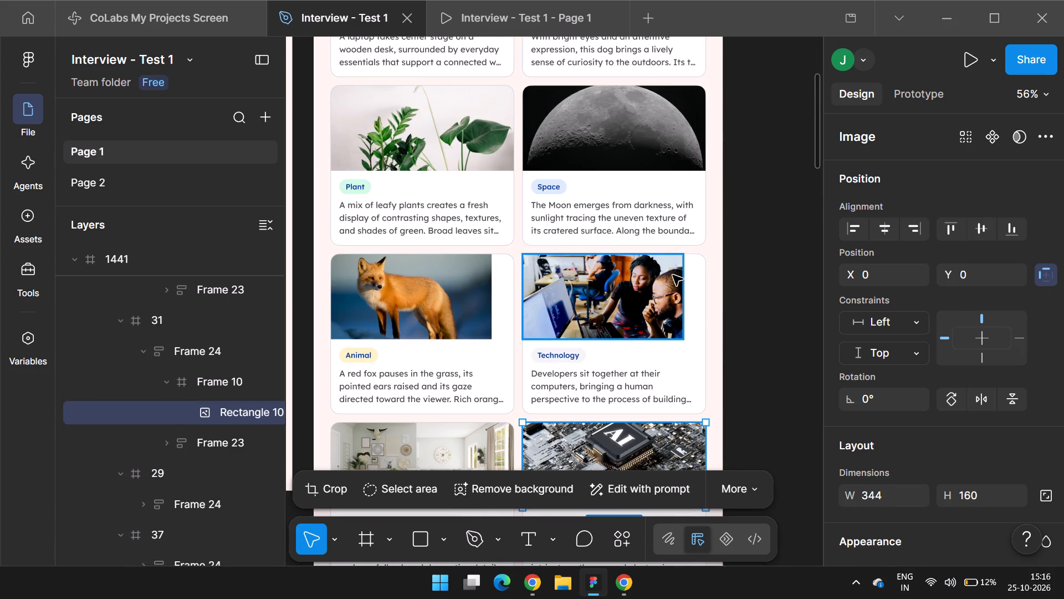
left_click_drag(681, 285, 703, 287)
left_click(478, 293, "ctrl")
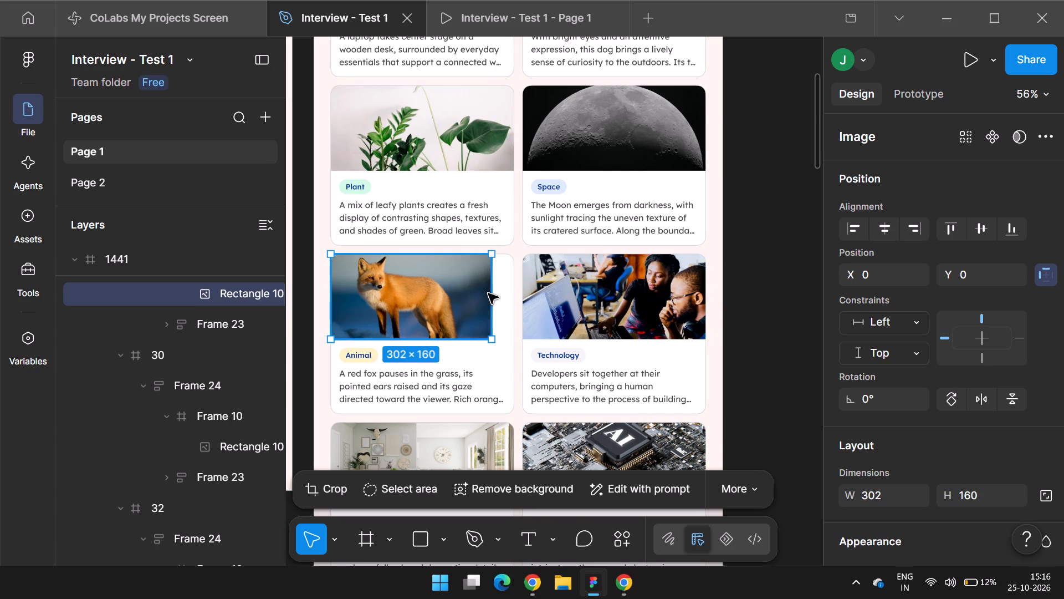
left_click_drag(490, 294, 518, 294)
Widen the yellow chair, compact tree, laptop group and mountain landscape card images in the 1441 frame to the full card width.
scroll(518, 290, "down", 4)
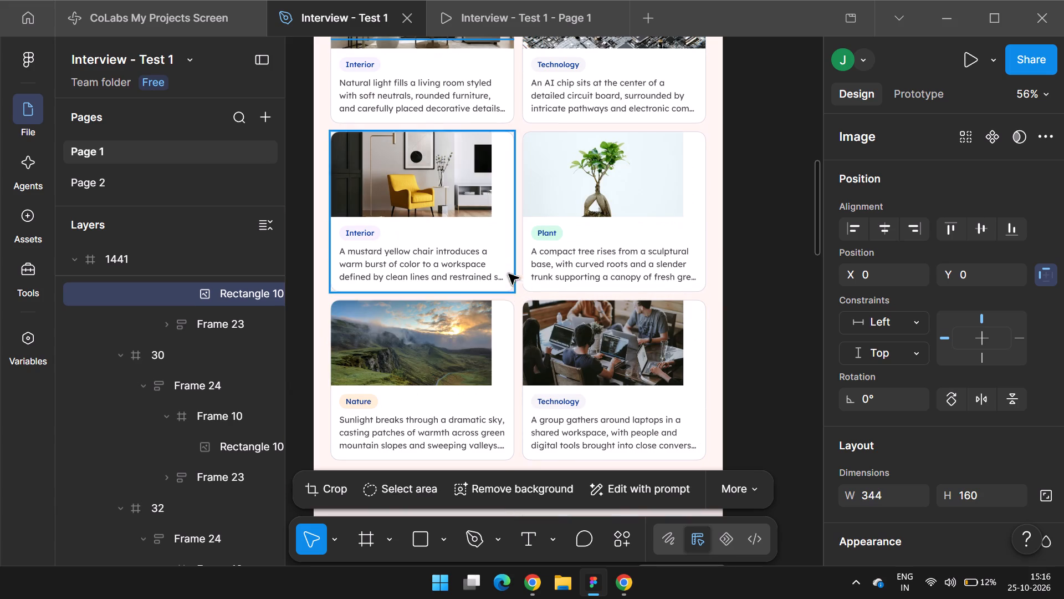
left_click(476, 165, "ctrl")
left_click_drag(494, 173, 513, 182)
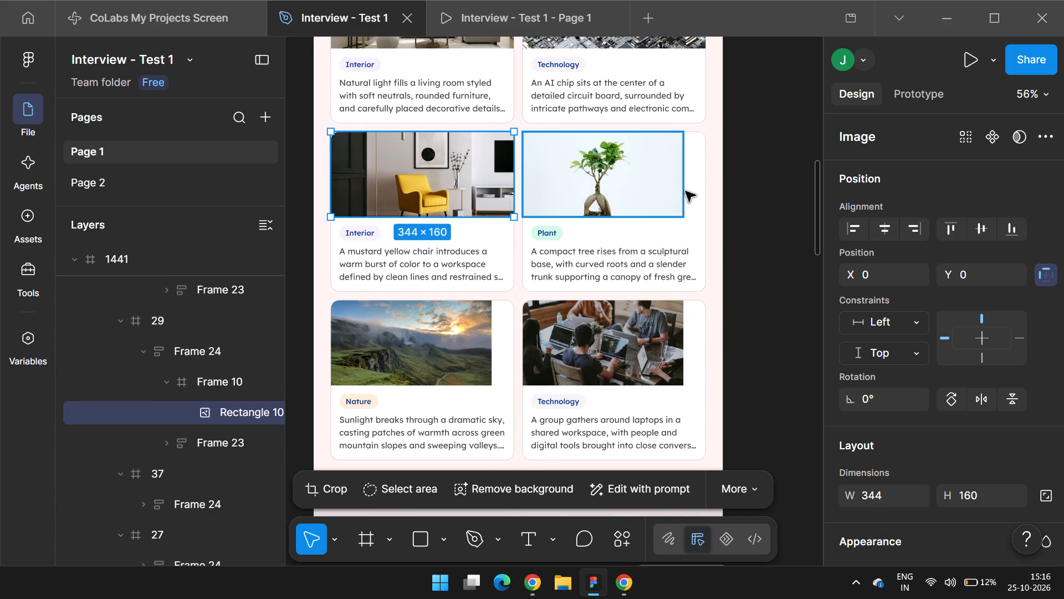
left_click(680, 190, "ctrl")
left_click_drag(687, 187, 707, 204)
scroll(707, 204, "down", 2)
left_click(640, 123, "ctrl")
left_click_drag(688, 139, 700, 139)
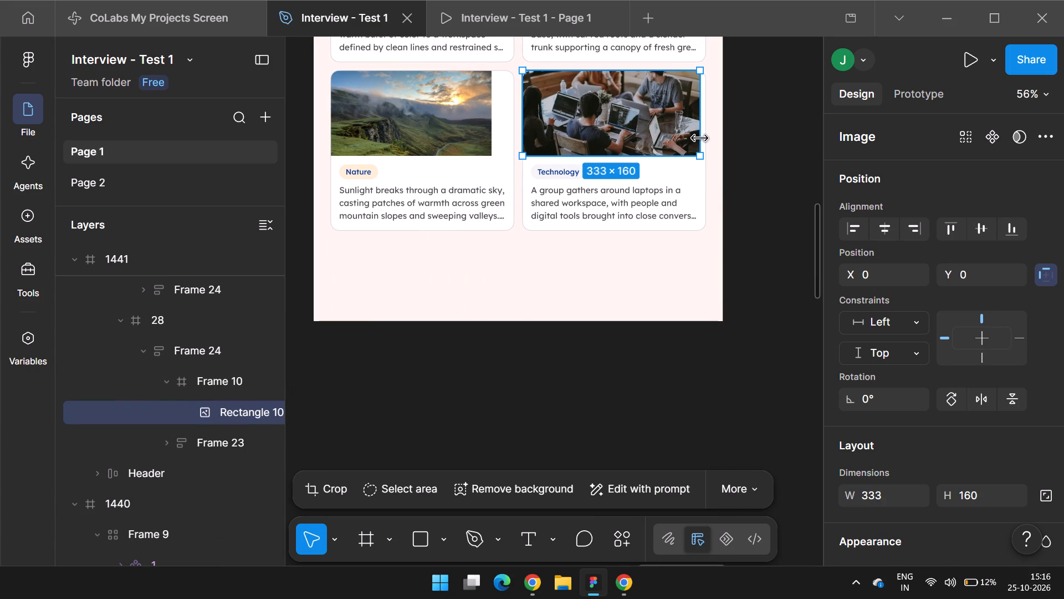
left_click_drag(700, 139, 703, 139)
left_click(449, 118, "ctrl")
left_click_drag(492, 118, 512, 124)
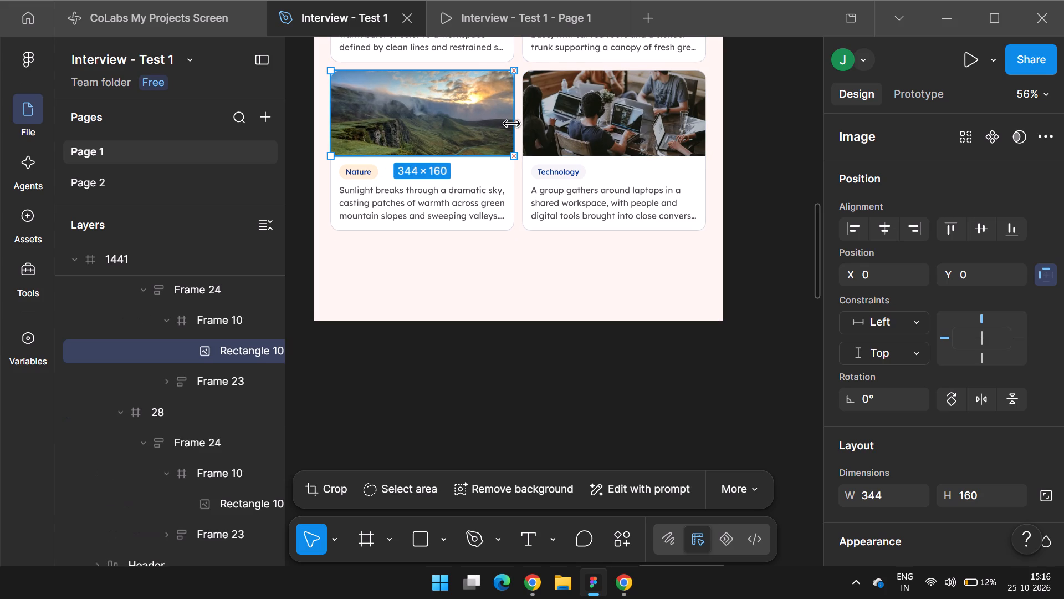
left_click_drag(512, 124, 514, 124)
Review the resized cards in the 1441 frame and check the laptop card's corner radius and corner smoothing settings.
key("ctrl+backslash")
scroll(630, 118, "down", 4, "ctrl")
left_click(798, 317)
scroll(796, 317, "up", 4)
scroll(605, 258, "up", 4, "ctrl")
triple_click(566, 234)
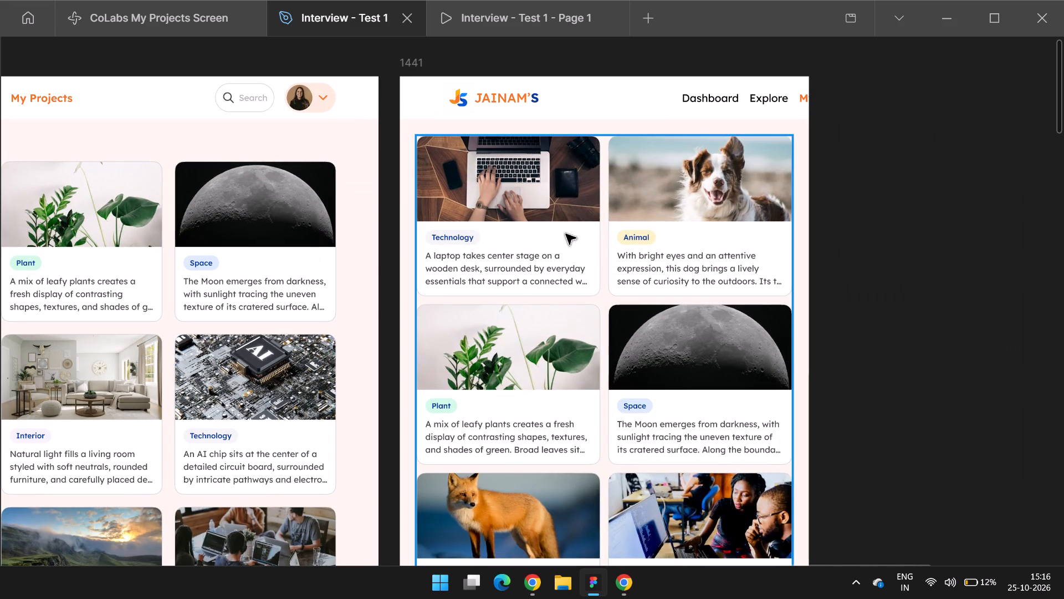
key("ctrl+backslash")
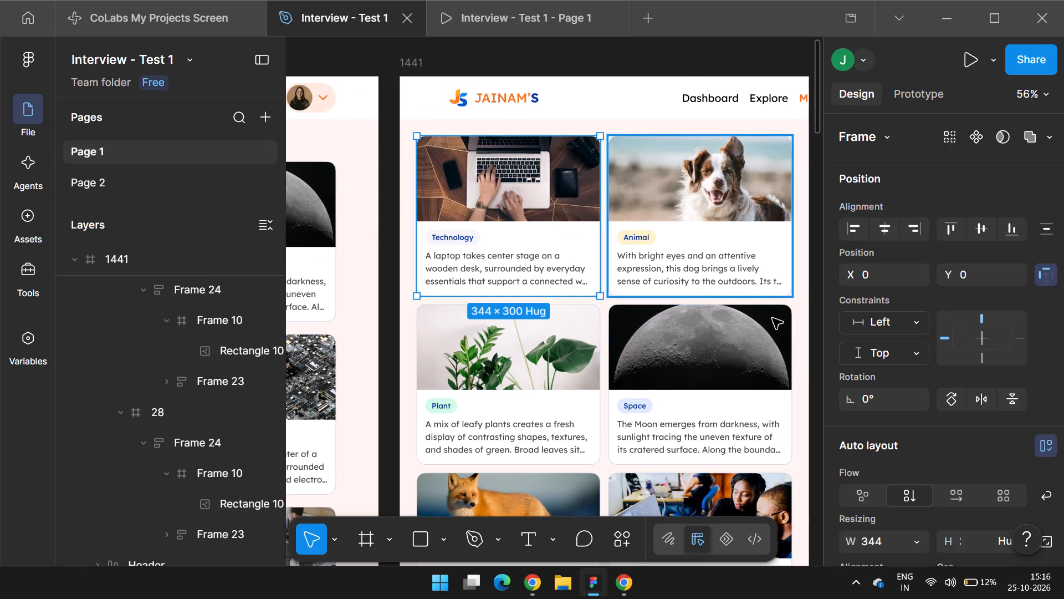
scroll(870, 348, "down", 4)
scroll(498, 275, "down", 2, "ctrl")
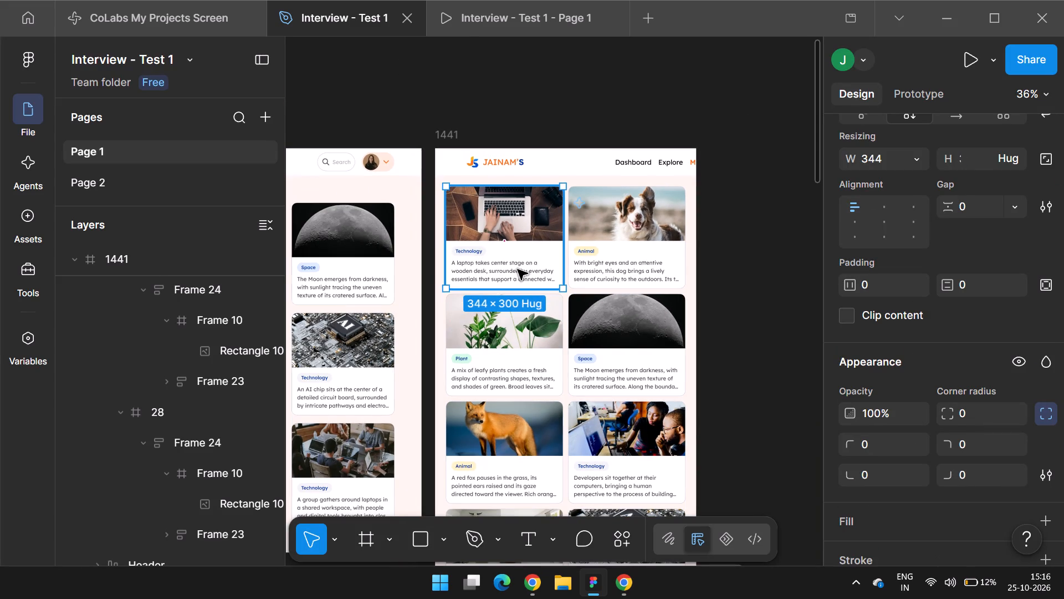
key("Up")
key("ctrl+z")
key("ctrl+z")
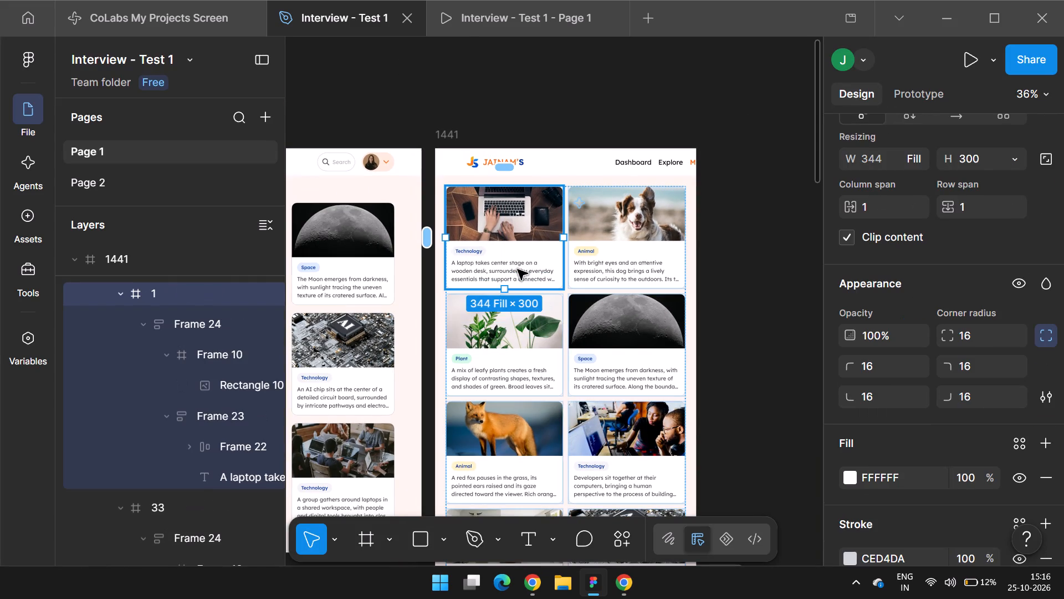
left_click(533, 224)
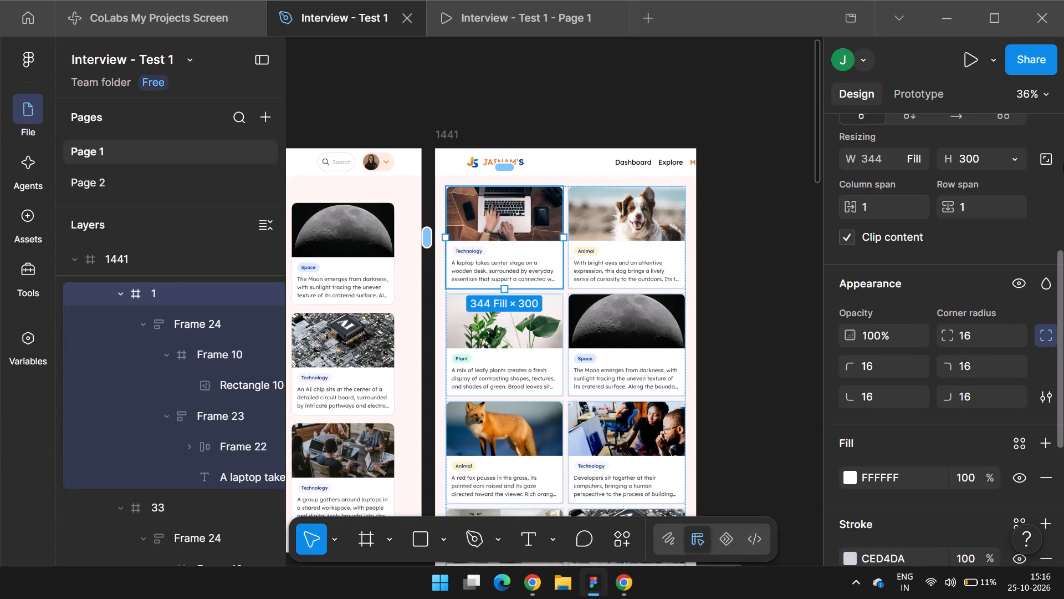
left_click(1048, 401)
left_click(1043, 400)
left_click(718, 274)
Move the 440 frame close beside the 1441 frame on the canvas.
key("ctrl+backslash")
scroll(718, 274, "down", 2)
left_click(747, 235)
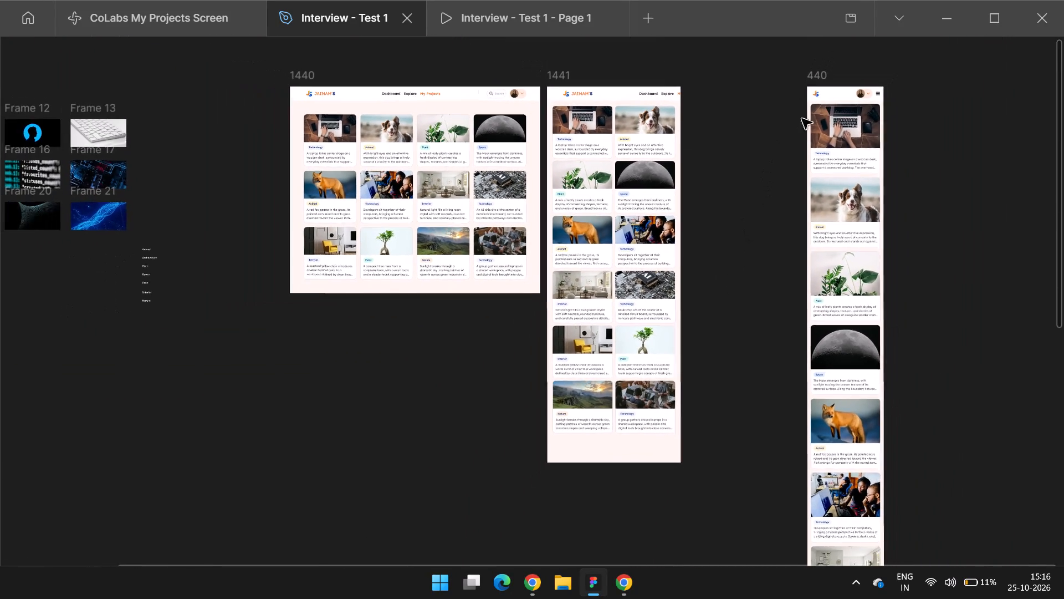
left_click_drag(821, 75, 707, 74)
scroll(765, 89, "left", 1)
left_click(780, 113)
Rename the 1441 frame as 768.
left_click(465, 75)
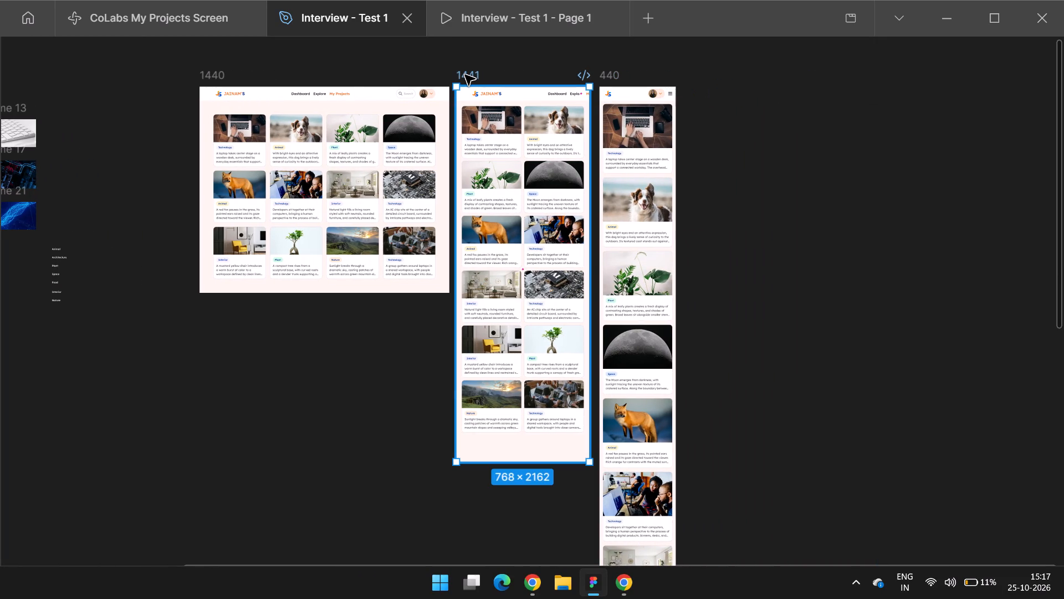
double_click(465, 75)
type("768")
key("Return")
left_click(782, 147)
Launch the Breakpoints plugin beside the three frames and continue past its support banner without paying.
scroll(782, 146, "left", 1)
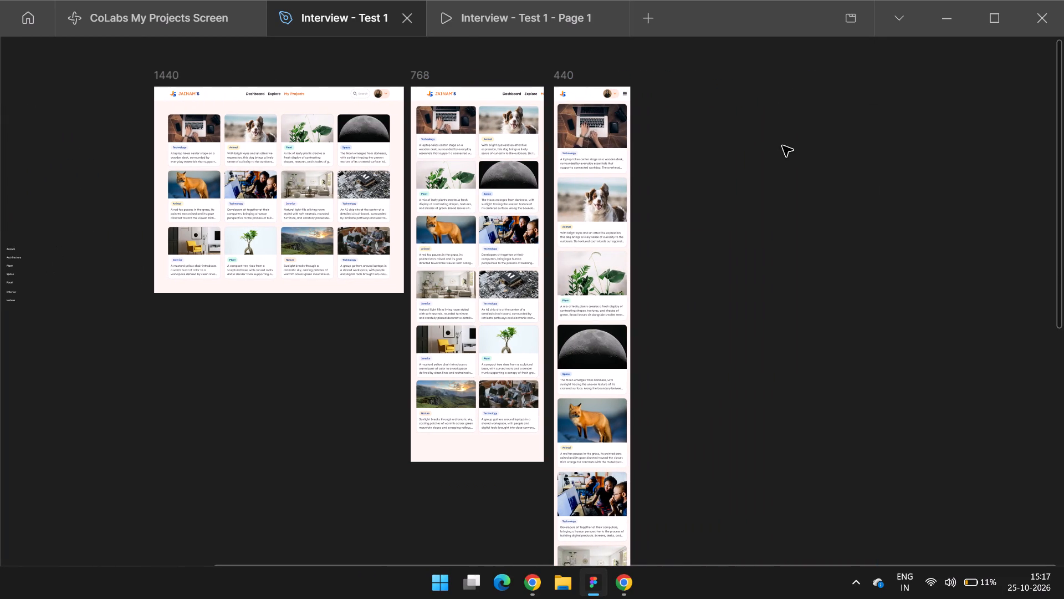
scroll(782, 146, "left", 1)
key("ctrl+slash")
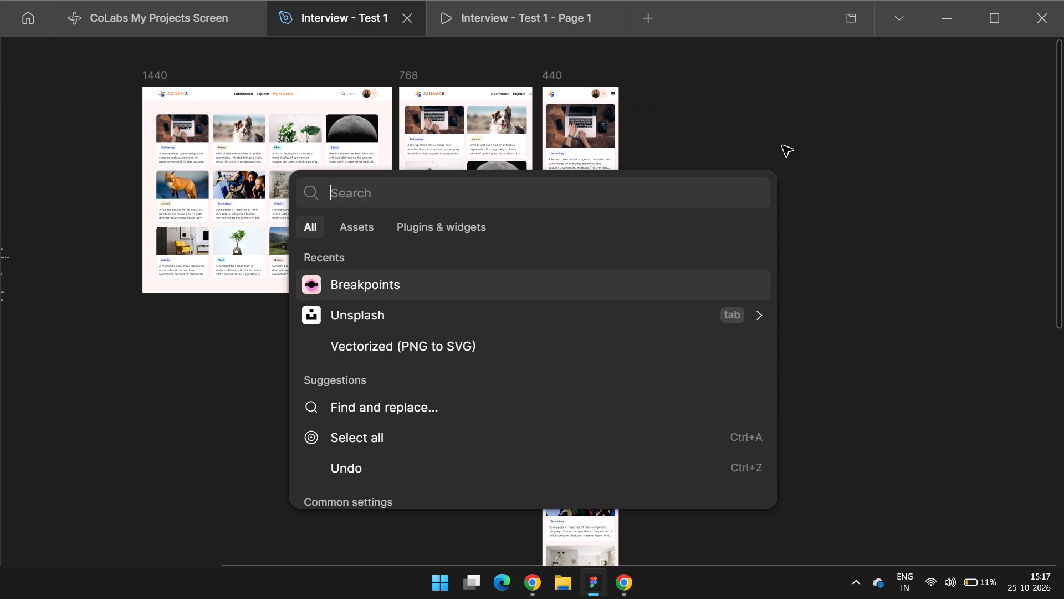
key("Return")
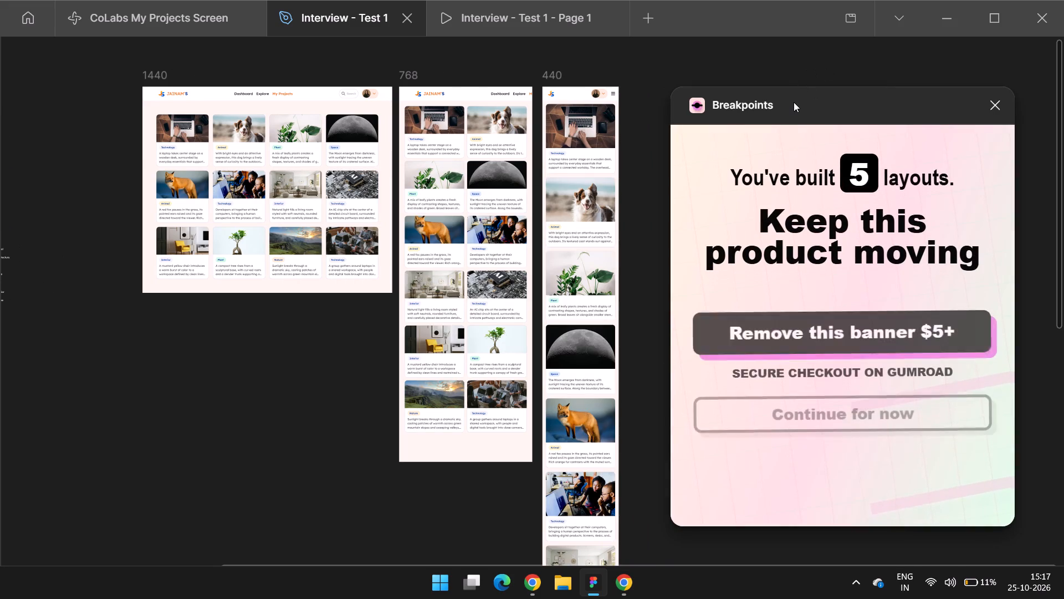
left_click_drag(794, 103, 859, 112)
scroll(574, 129, "left", 1)
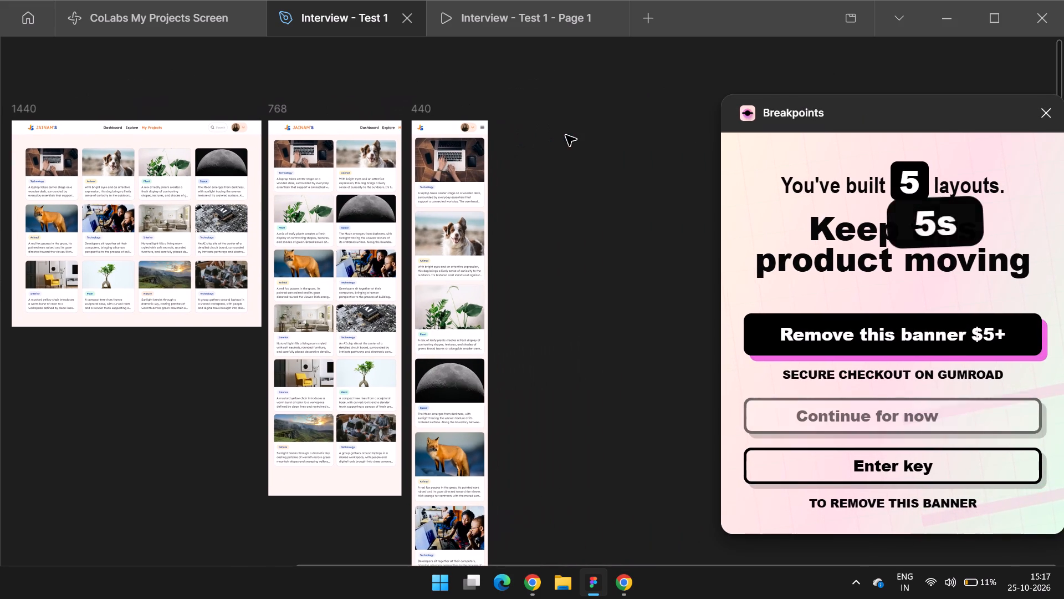
scroll(566, 135, "left", 1)
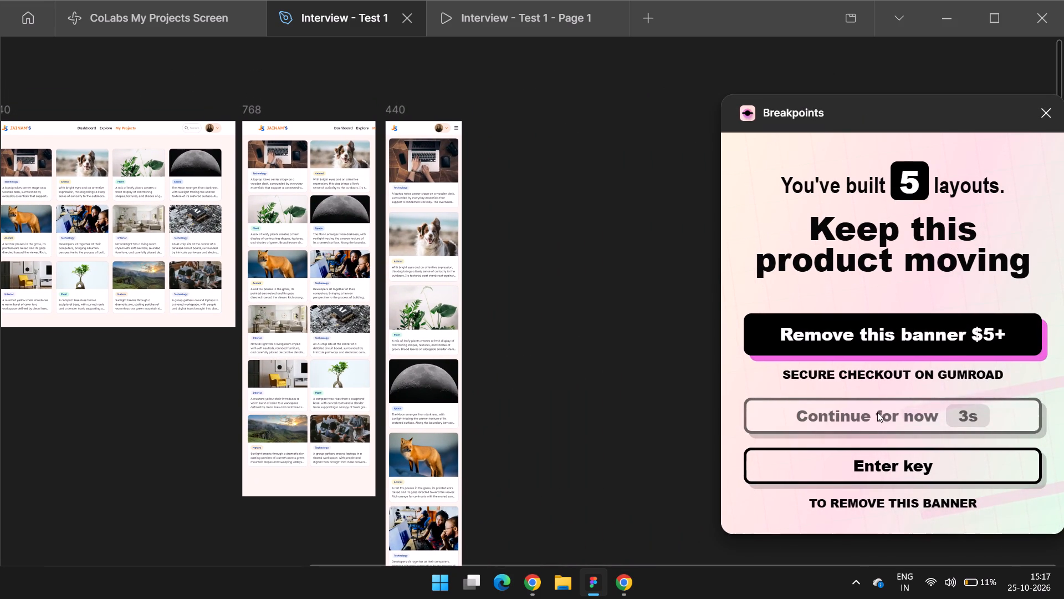
left_click(892, 411)
triple_click(902, 415)
triple_click(902, 415)
triple_click(902, 415)
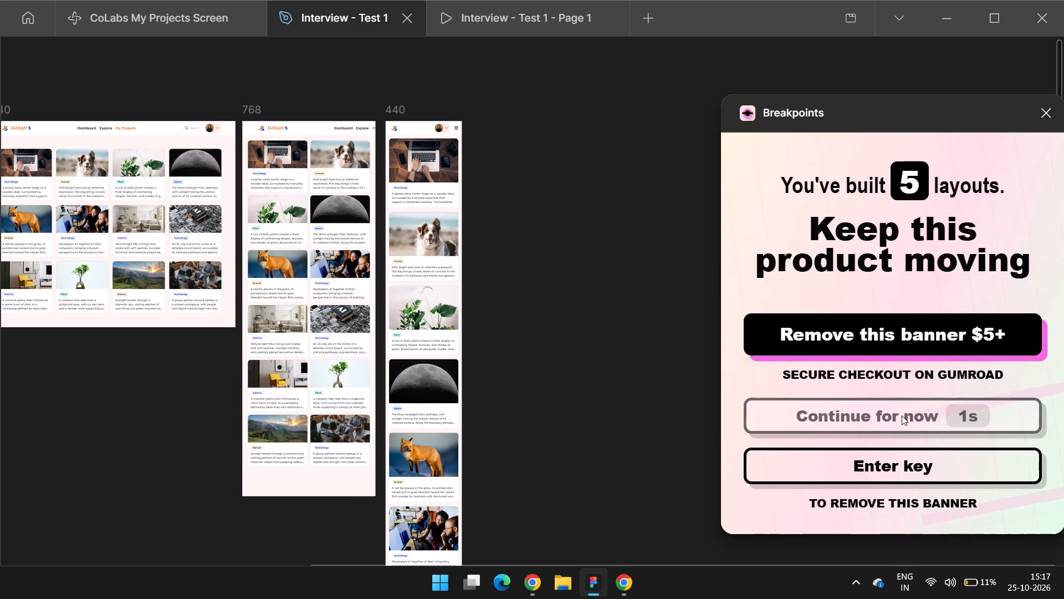
left_click(899, 414)
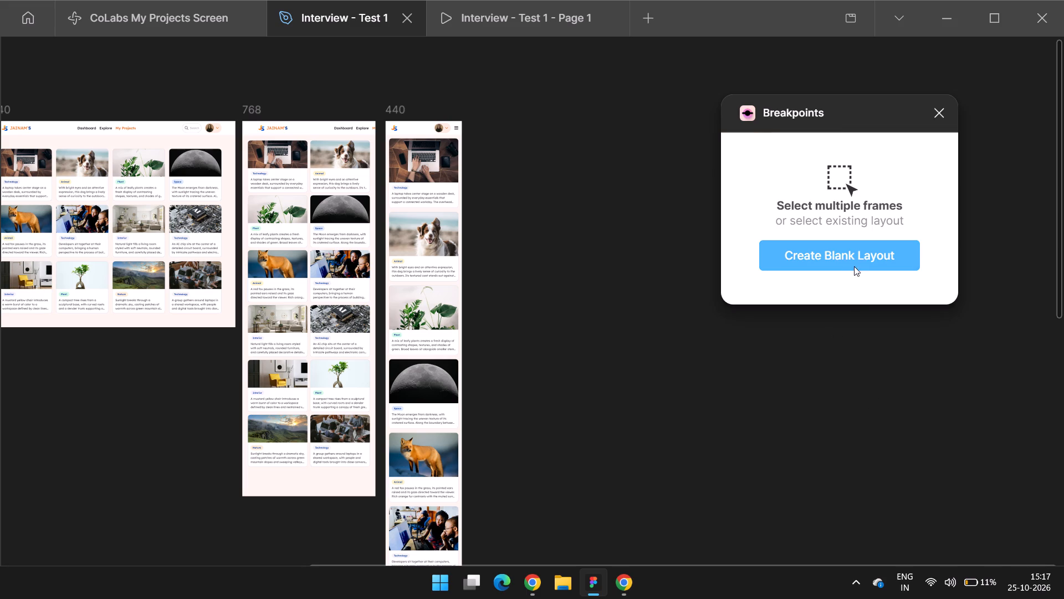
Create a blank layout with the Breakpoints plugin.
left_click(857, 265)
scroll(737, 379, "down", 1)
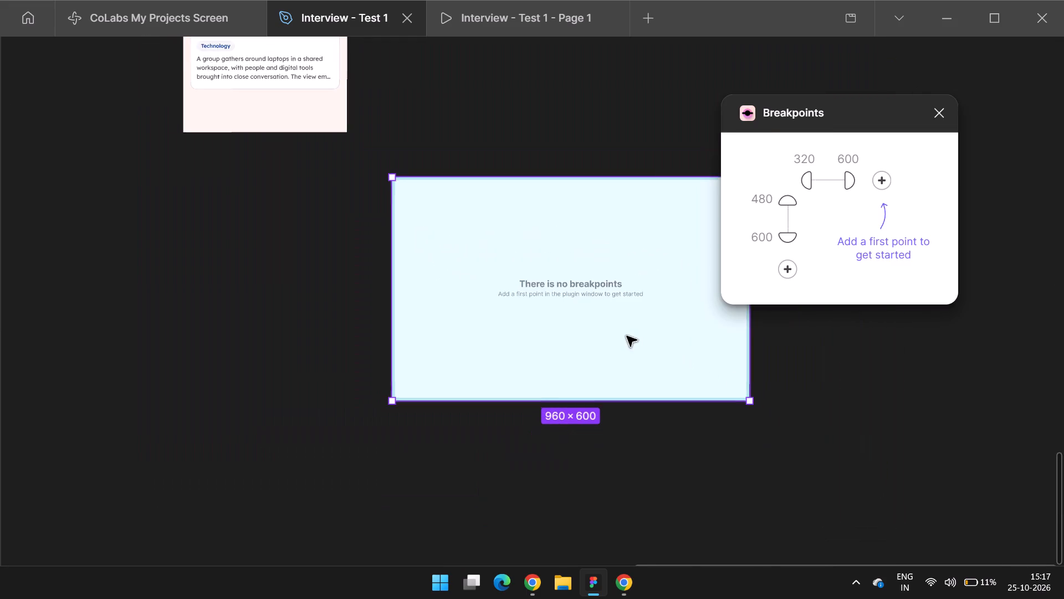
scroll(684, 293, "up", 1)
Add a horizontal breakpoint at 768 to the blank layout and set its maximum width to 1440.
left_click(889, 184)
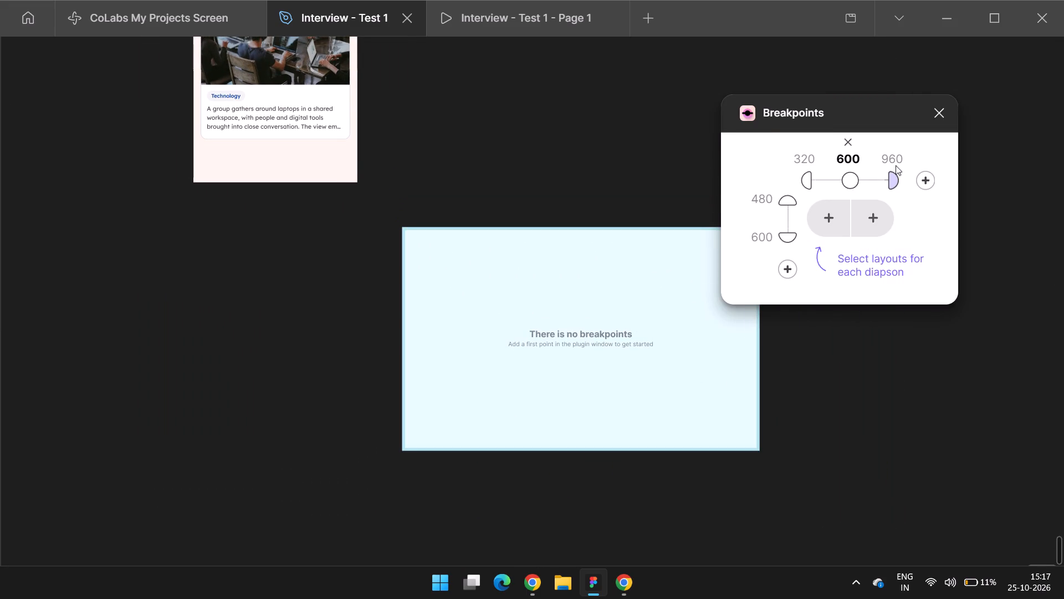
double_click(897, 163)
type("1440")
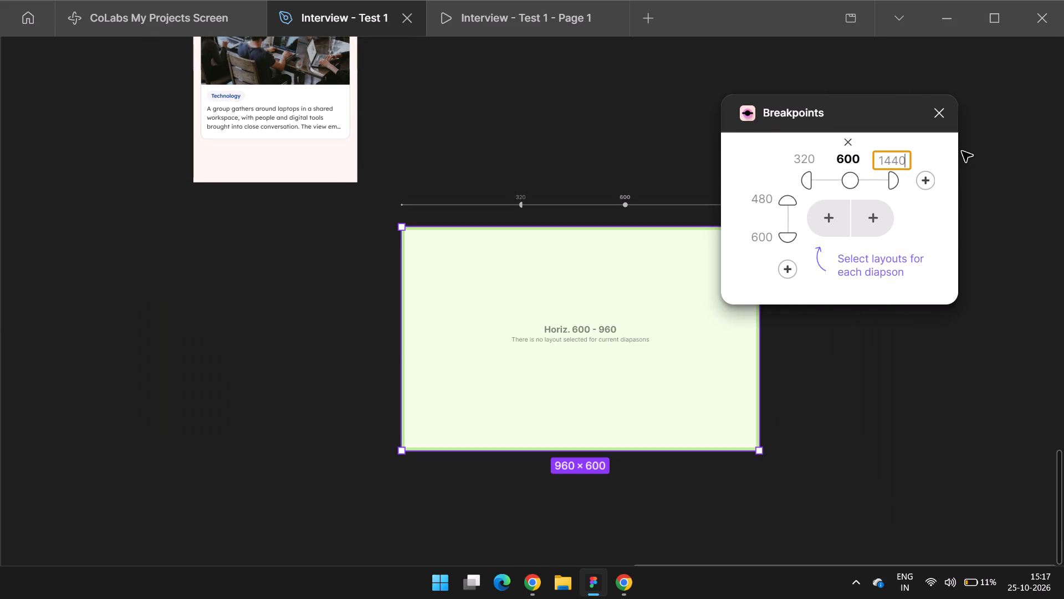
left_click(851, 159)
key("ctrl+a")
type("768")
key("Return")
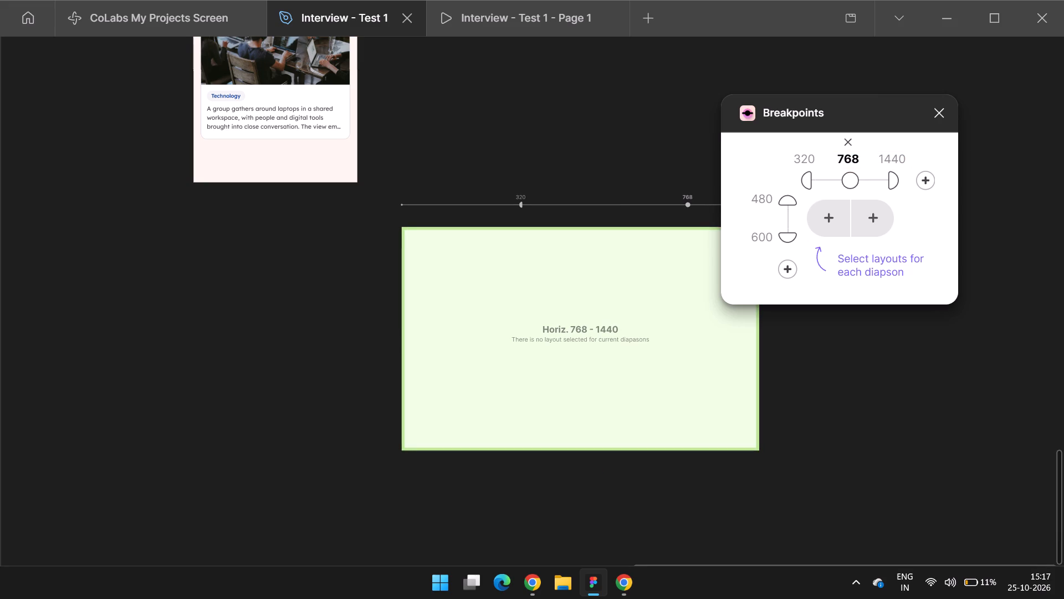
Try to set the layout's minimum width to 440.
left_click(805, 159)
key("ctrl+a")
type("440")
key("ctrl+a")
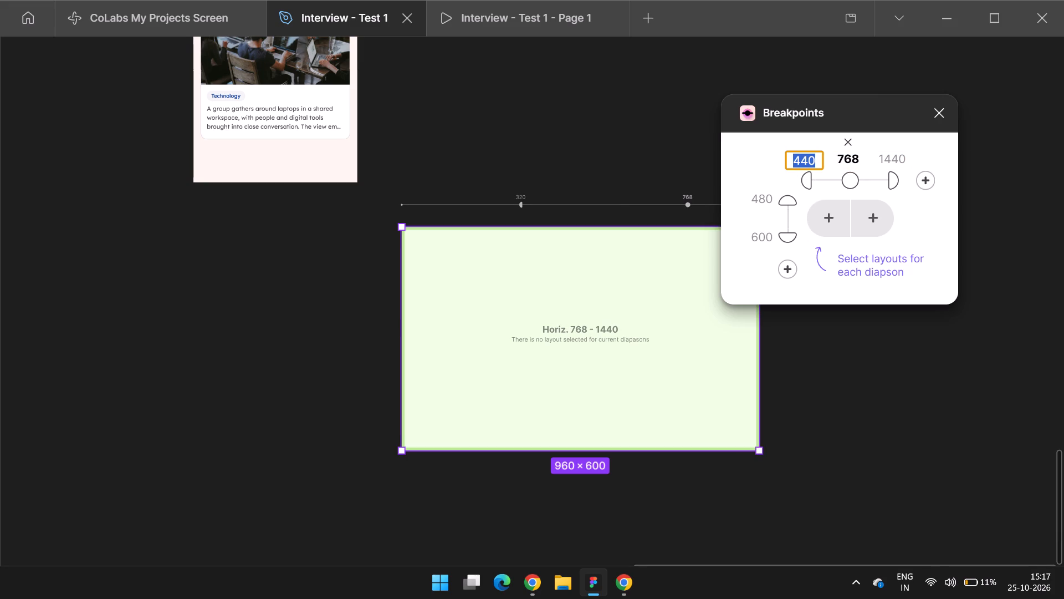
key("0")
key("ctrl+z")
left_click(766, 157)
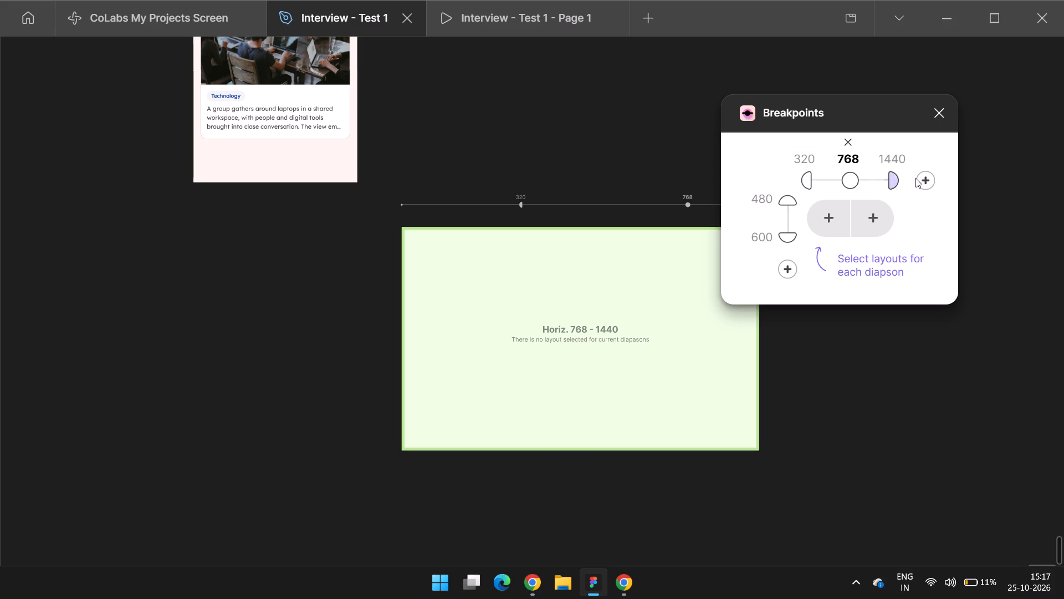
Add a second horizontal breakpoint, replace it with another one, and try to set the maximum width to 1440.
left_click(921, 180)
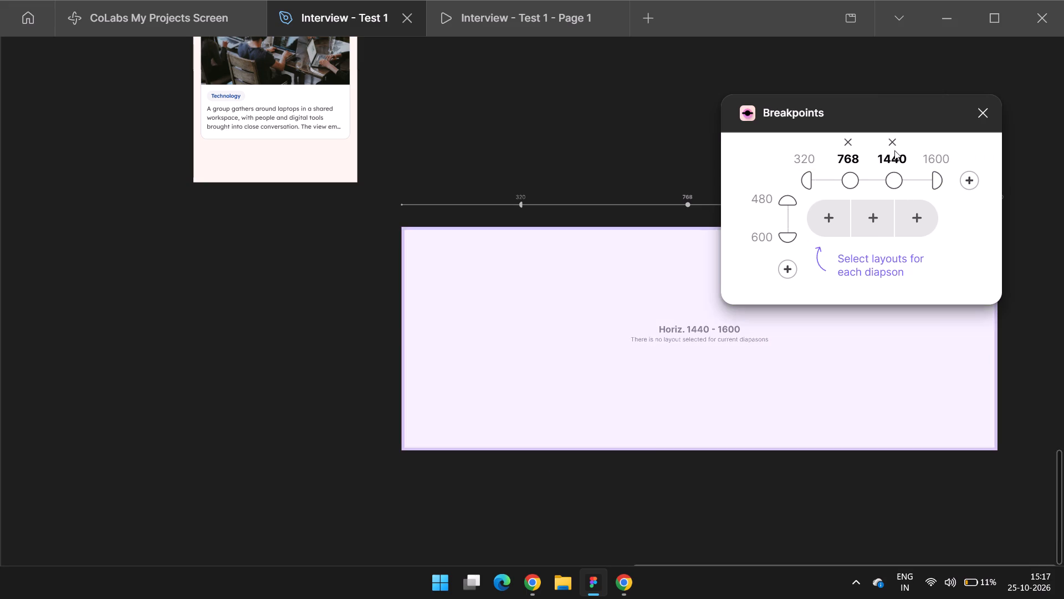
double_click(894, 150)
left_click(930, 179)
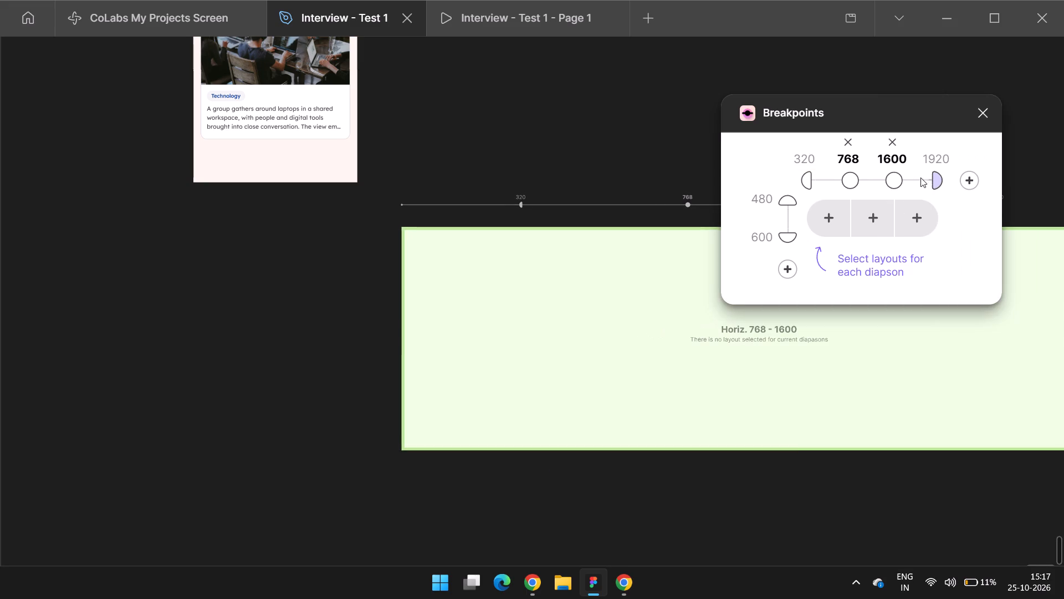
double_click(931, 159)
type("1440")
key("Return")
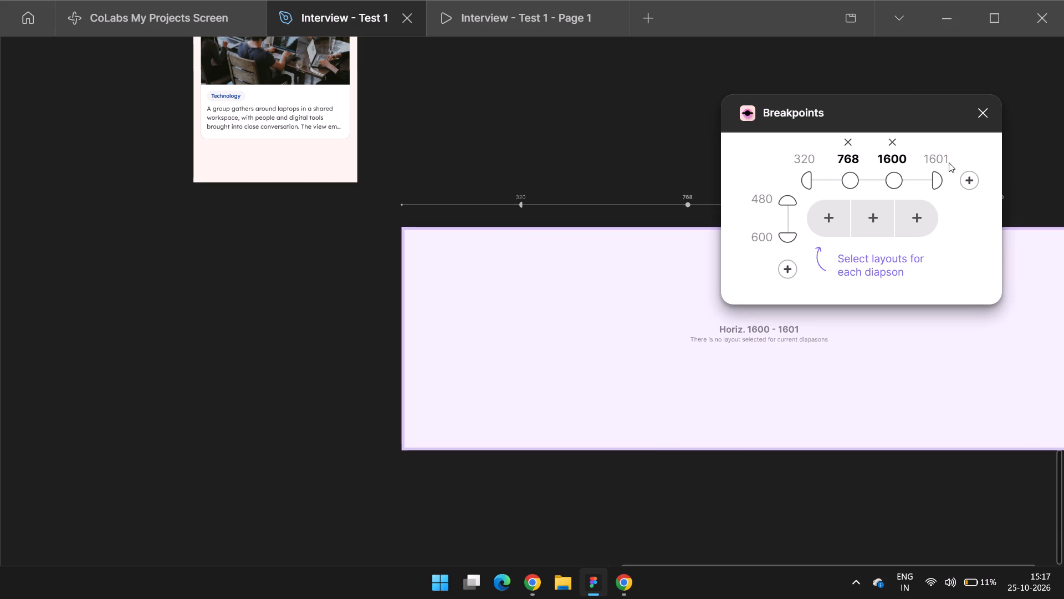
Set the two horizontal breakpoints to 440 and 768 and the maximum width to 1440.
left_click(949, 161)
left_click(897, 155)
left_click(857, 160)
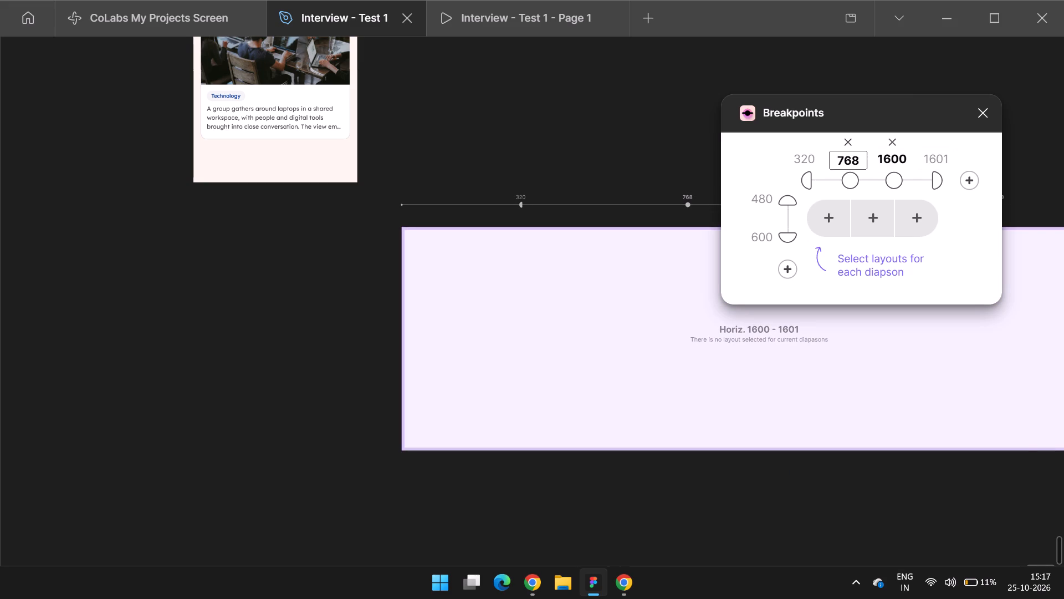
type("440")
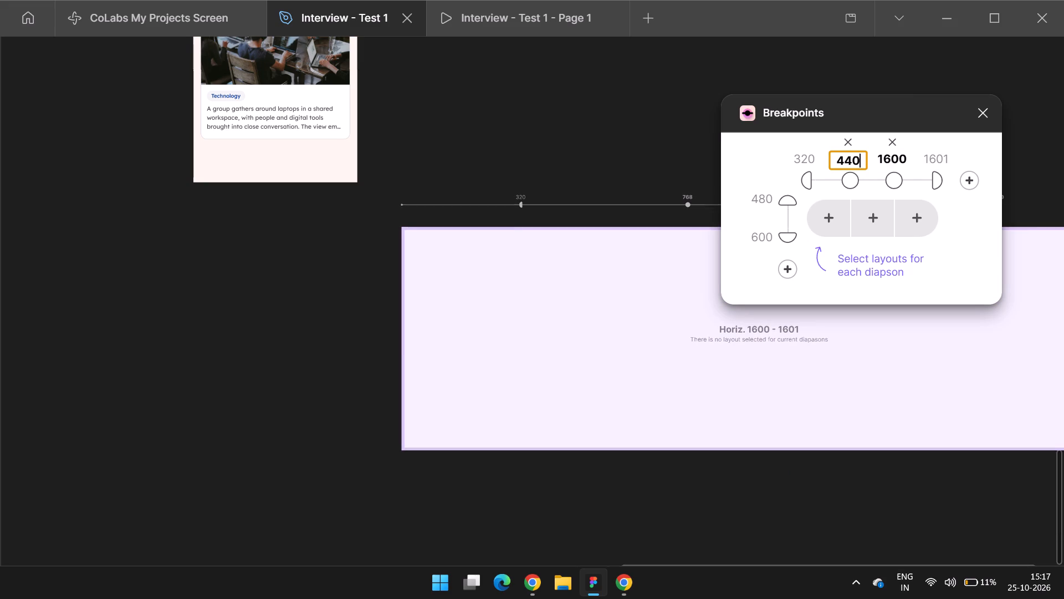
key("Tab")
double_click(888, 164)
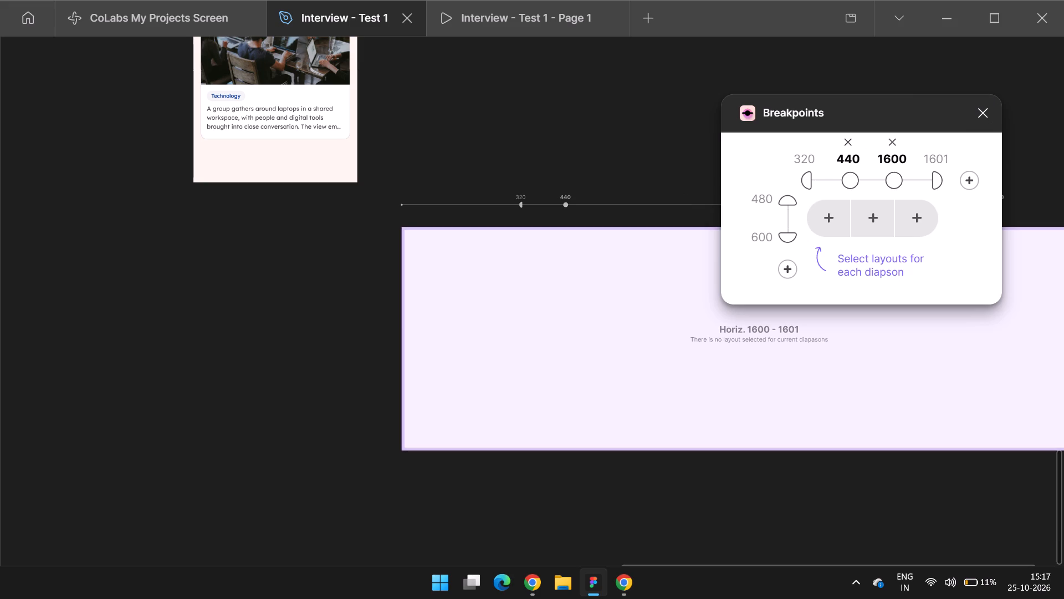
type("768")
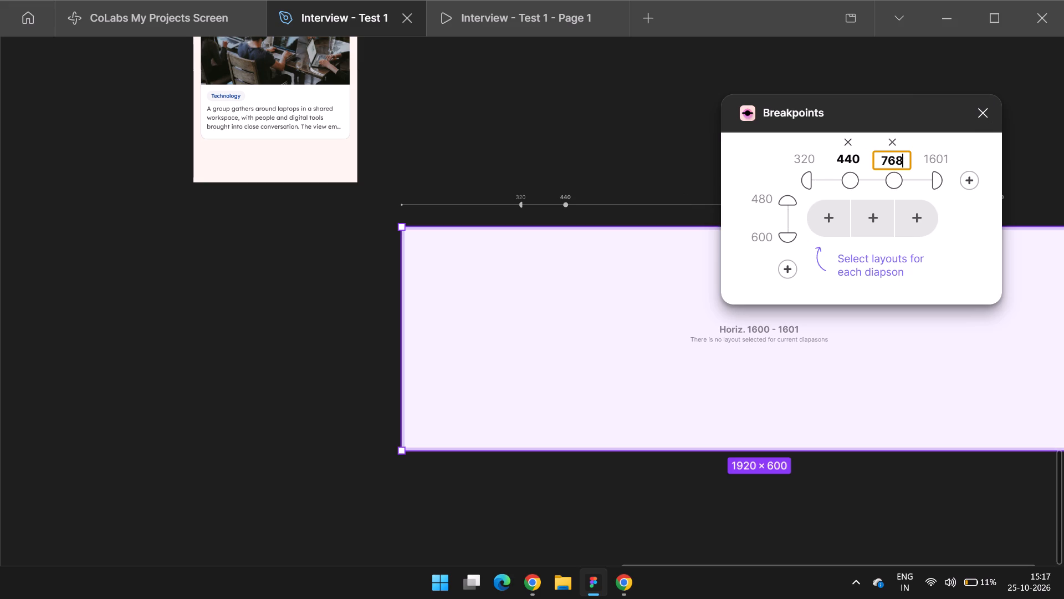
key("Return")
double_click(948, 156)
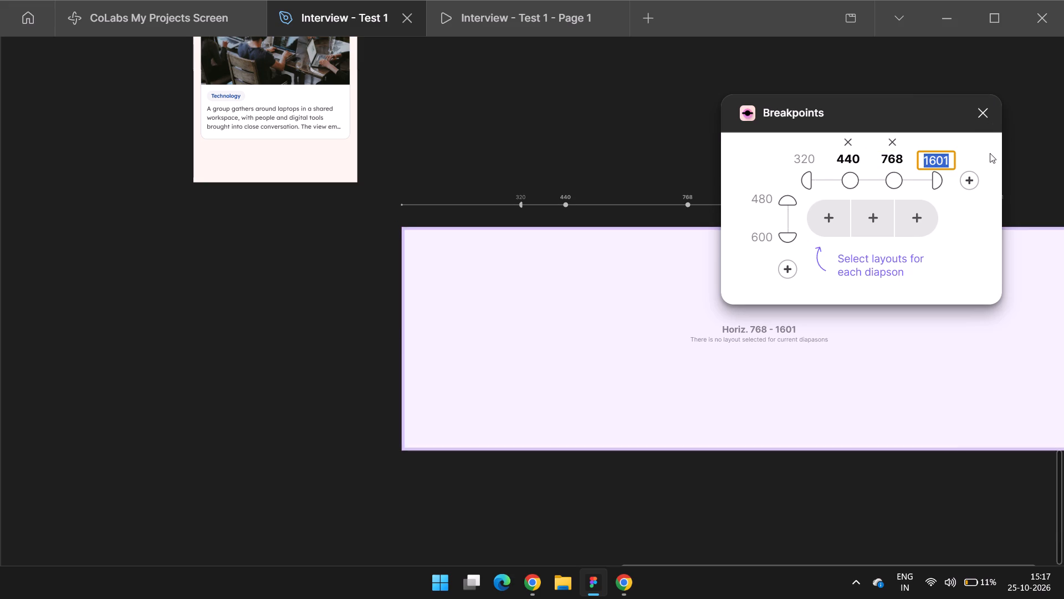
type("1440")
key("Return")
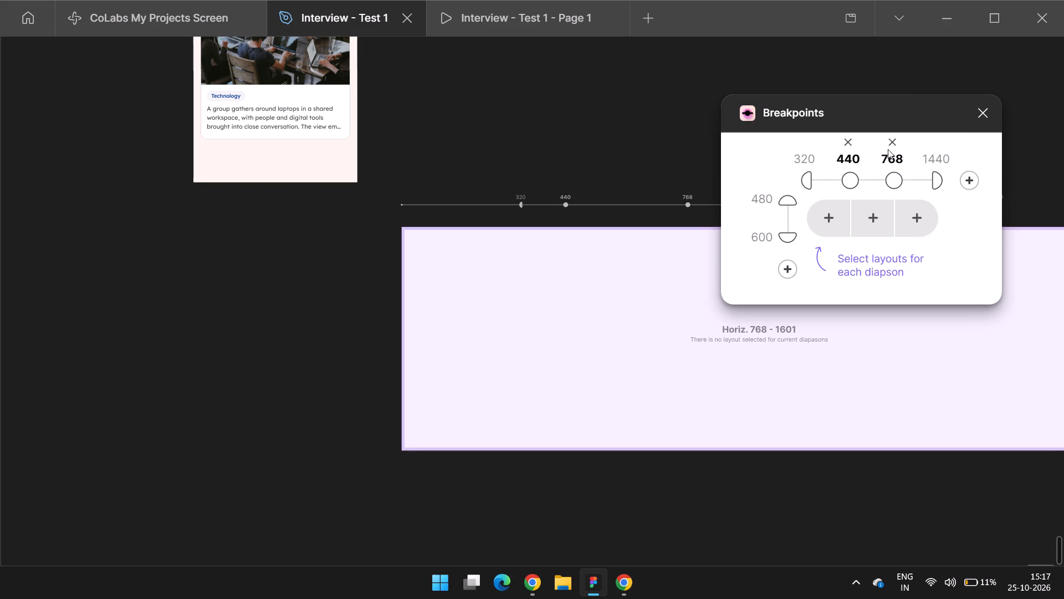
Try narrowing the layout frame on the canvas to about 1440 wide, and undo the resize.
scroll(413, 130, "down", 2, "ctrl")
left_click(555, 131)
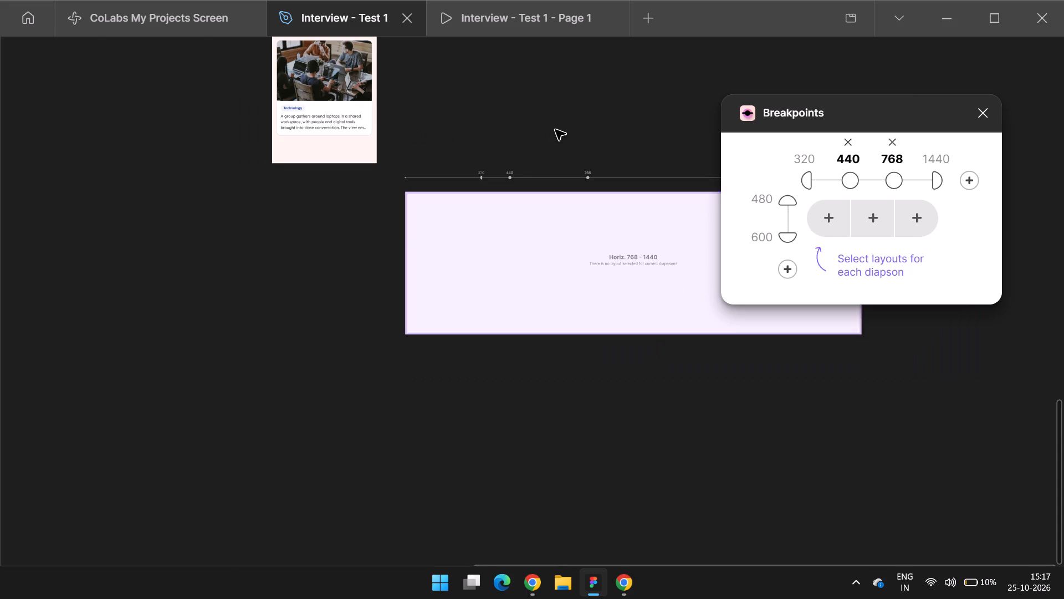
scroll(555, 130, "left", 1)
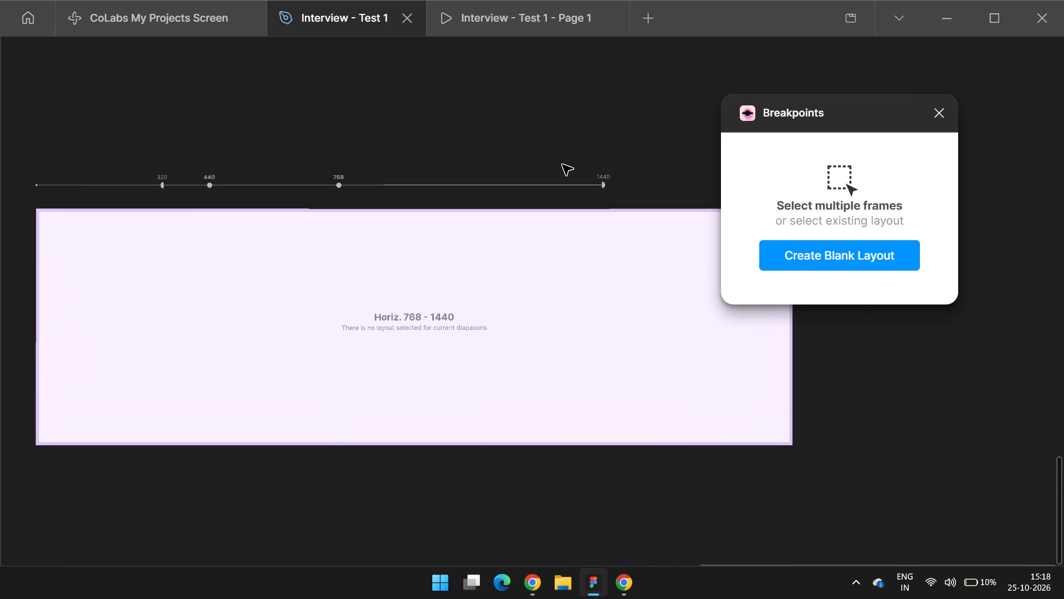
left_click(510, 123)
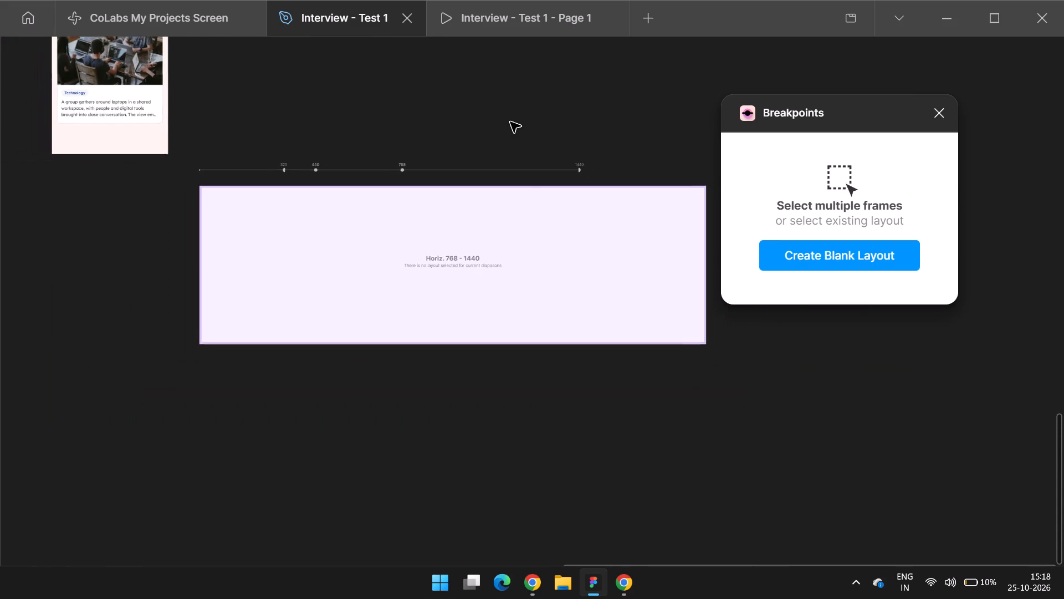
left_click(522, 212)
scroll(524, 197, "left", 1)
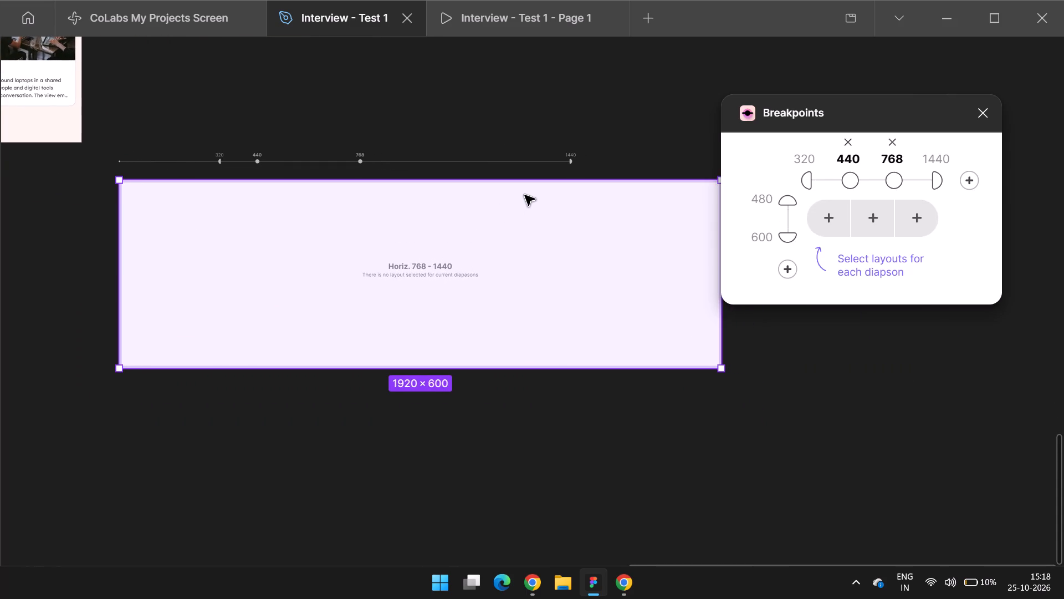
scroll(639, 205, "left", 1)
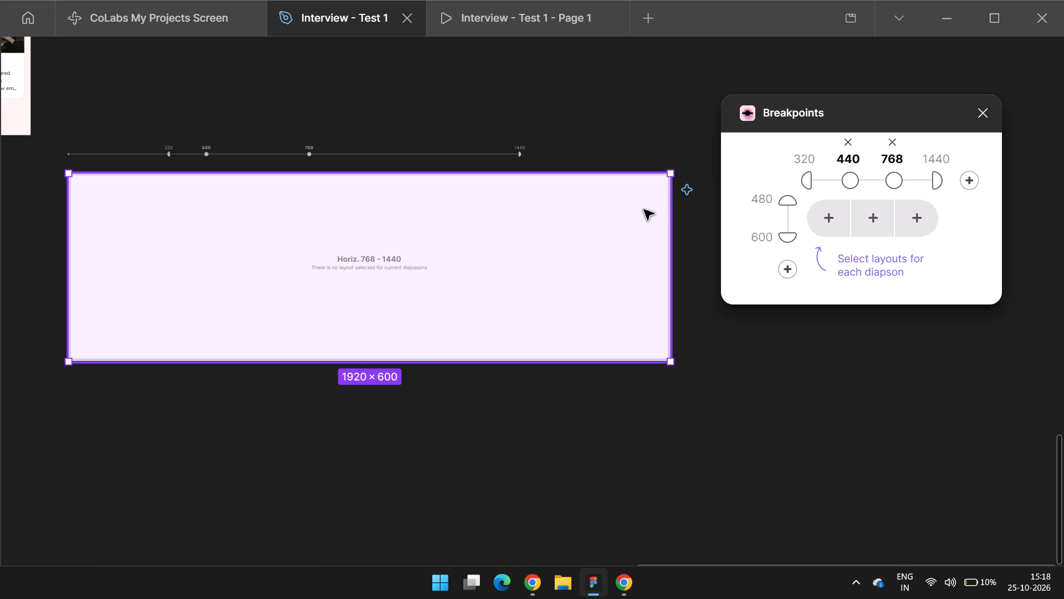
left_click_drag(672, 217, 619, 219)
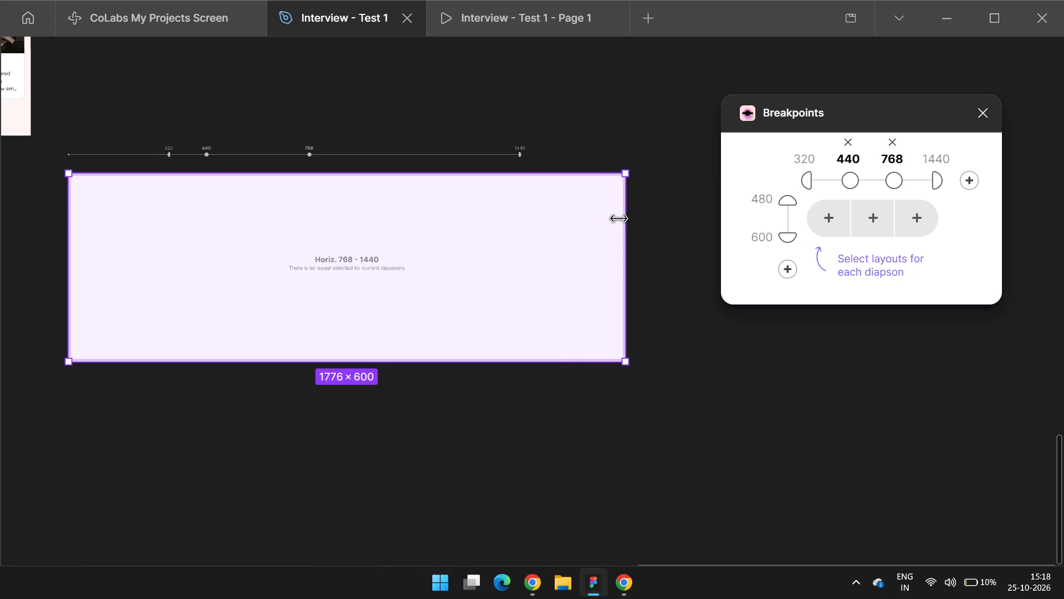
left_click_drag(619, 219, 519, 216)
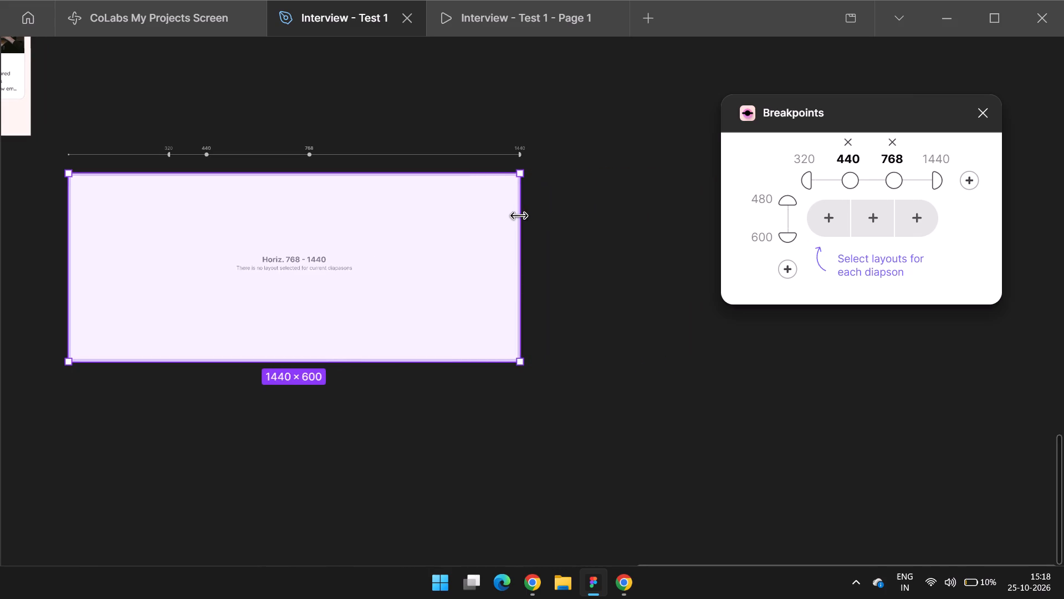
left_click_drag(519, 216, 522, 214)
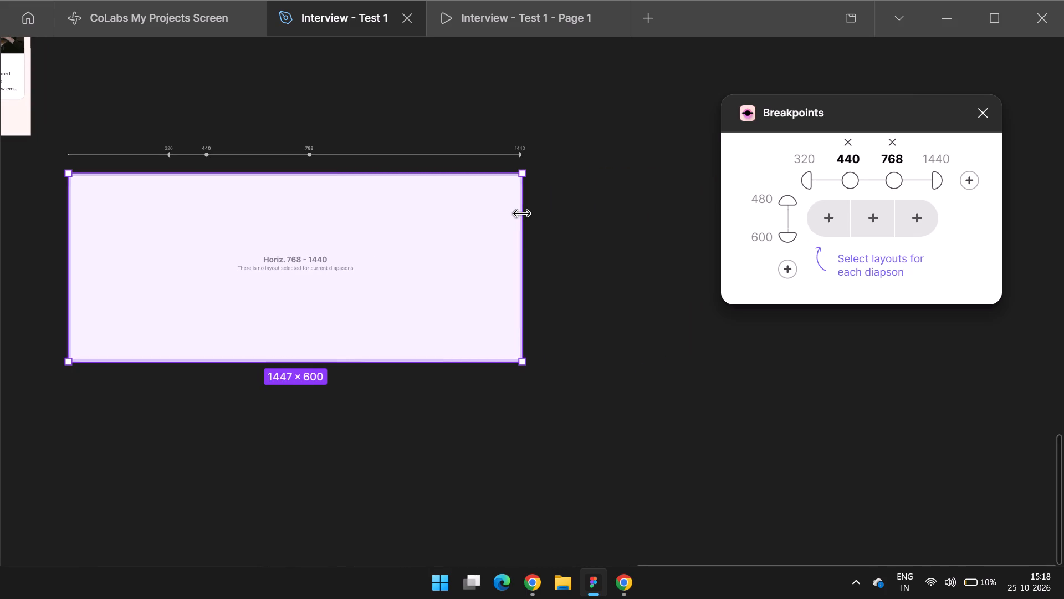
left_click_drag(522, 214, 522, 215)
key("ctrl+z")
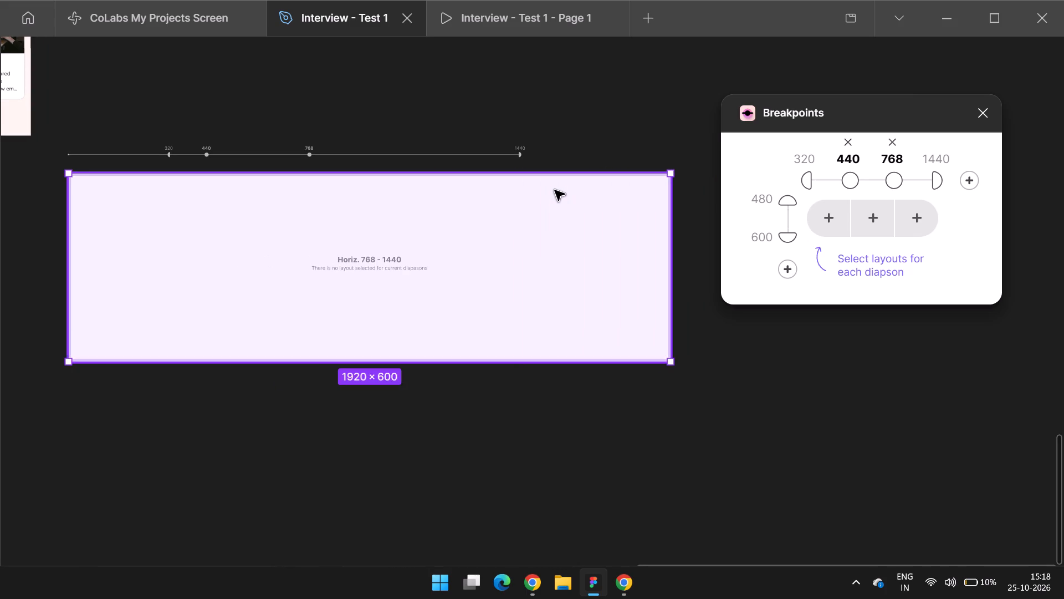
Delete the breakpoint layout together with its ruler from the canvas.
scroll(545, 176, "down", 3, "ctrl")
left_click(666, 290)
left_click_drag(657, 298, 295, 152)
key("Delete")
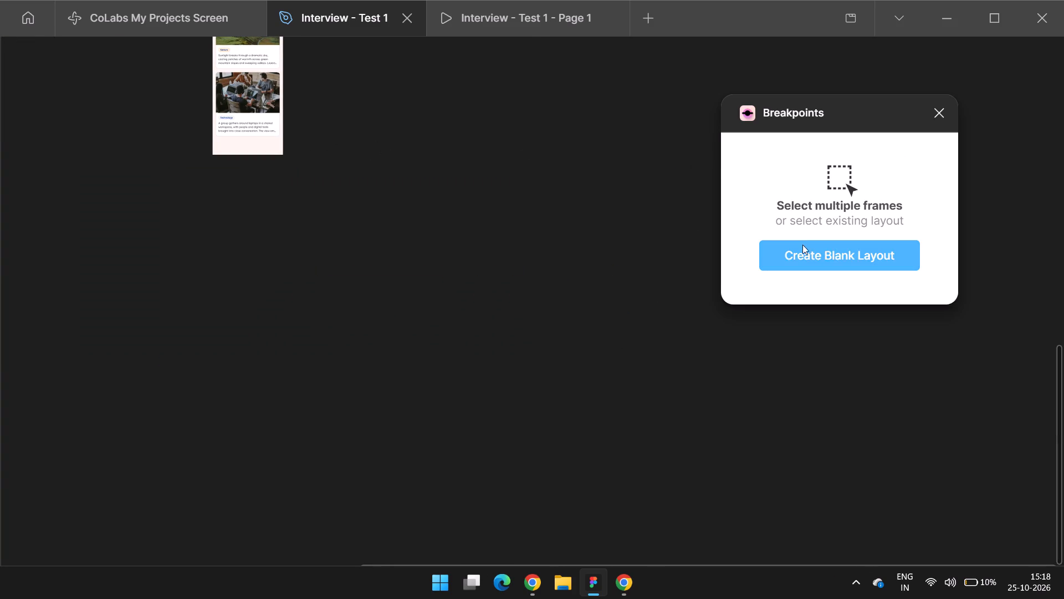
Create a new blank layout with the Breakpoints plugin.
left_click(626, 225)
scroll(628, 227, "up", 1)
left_click(805, 255)
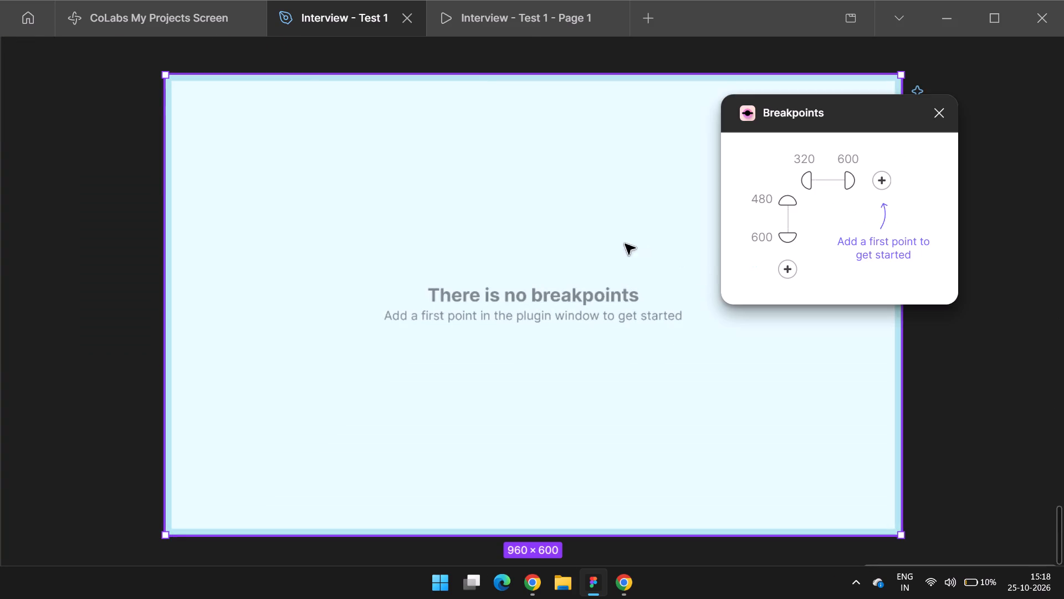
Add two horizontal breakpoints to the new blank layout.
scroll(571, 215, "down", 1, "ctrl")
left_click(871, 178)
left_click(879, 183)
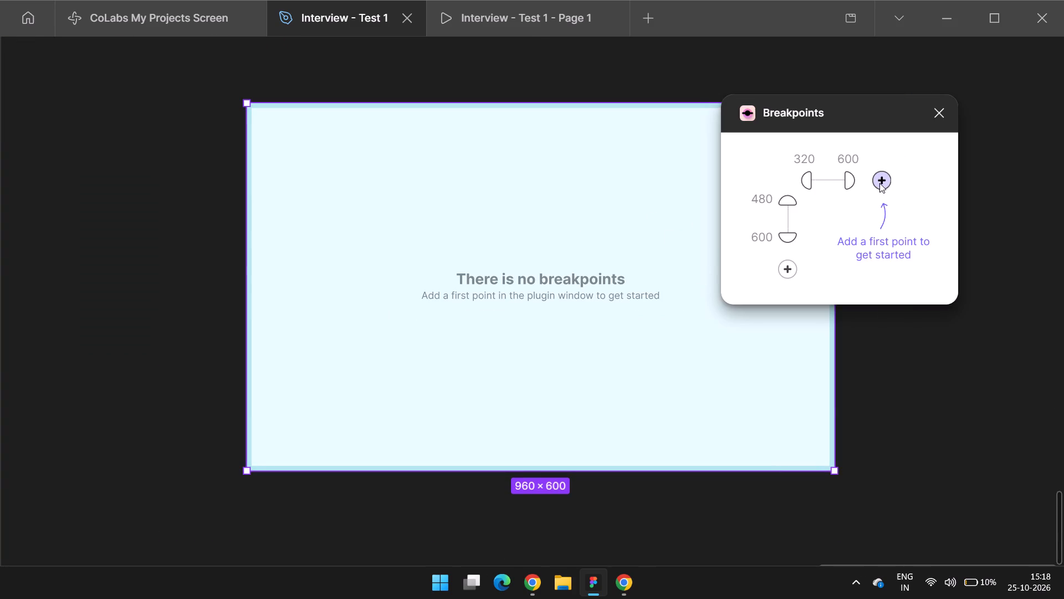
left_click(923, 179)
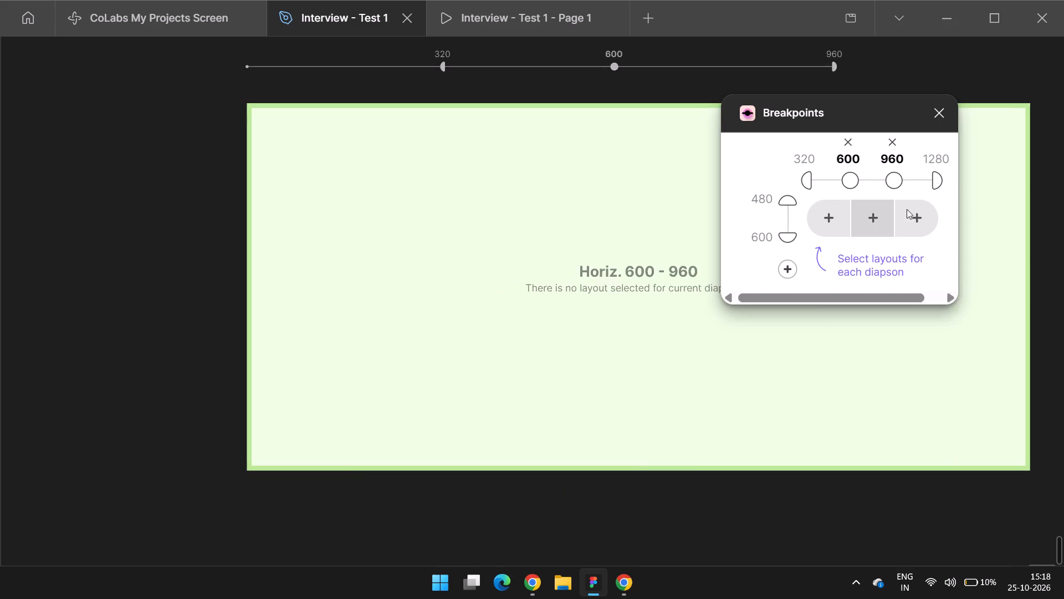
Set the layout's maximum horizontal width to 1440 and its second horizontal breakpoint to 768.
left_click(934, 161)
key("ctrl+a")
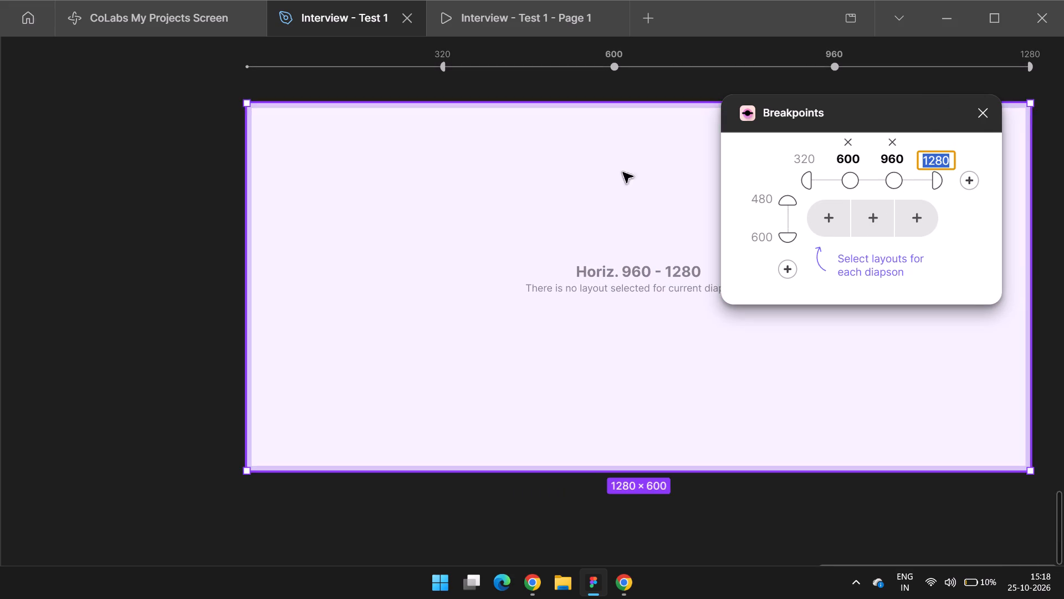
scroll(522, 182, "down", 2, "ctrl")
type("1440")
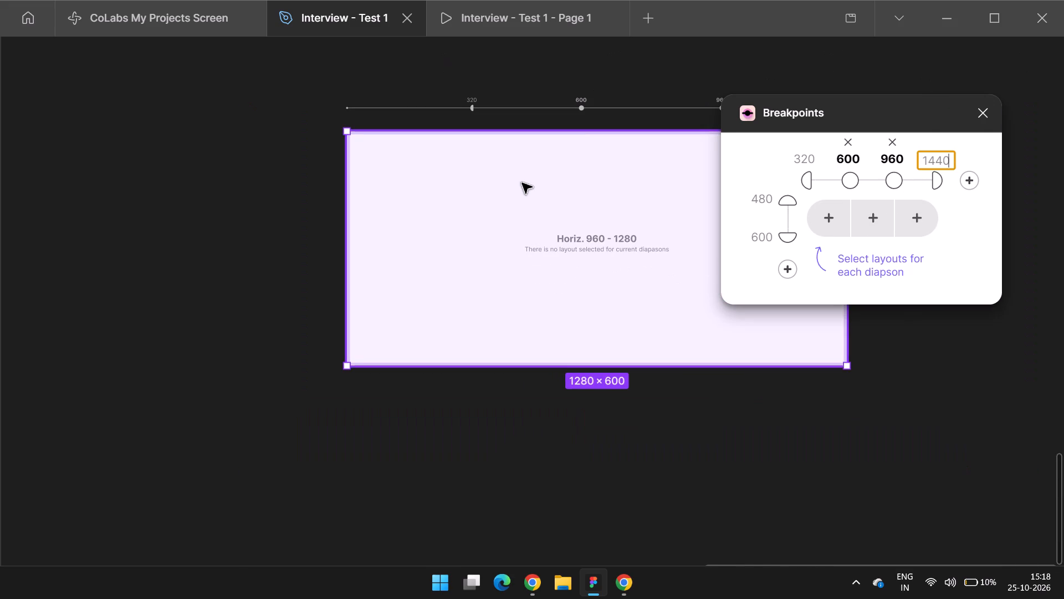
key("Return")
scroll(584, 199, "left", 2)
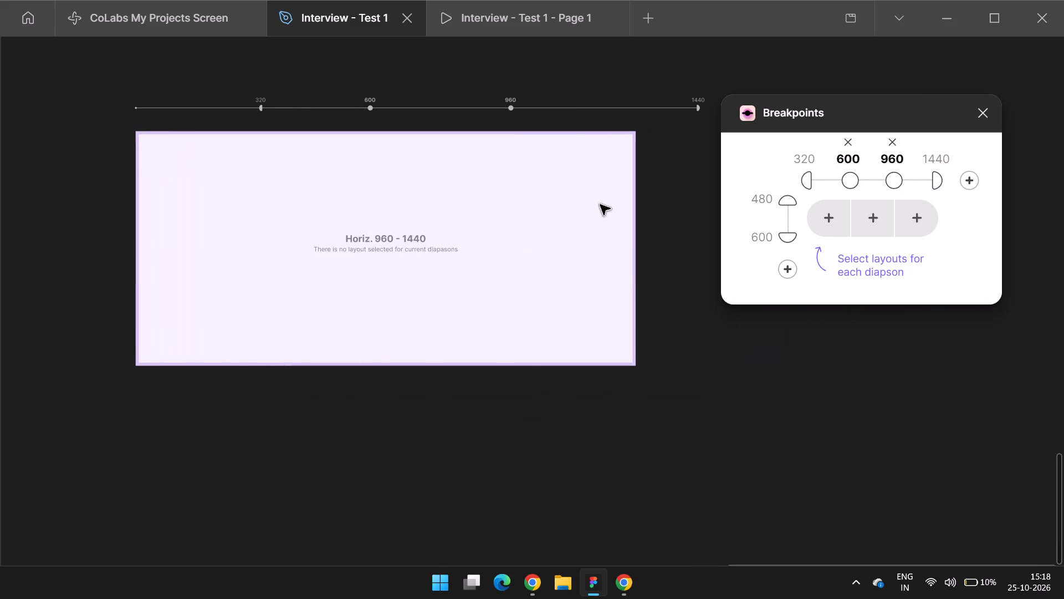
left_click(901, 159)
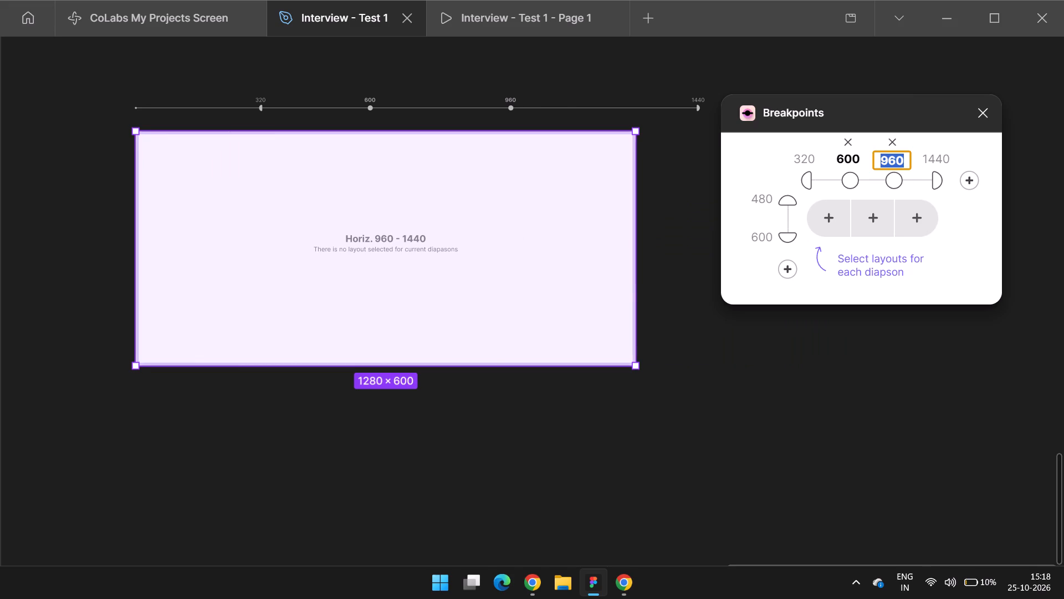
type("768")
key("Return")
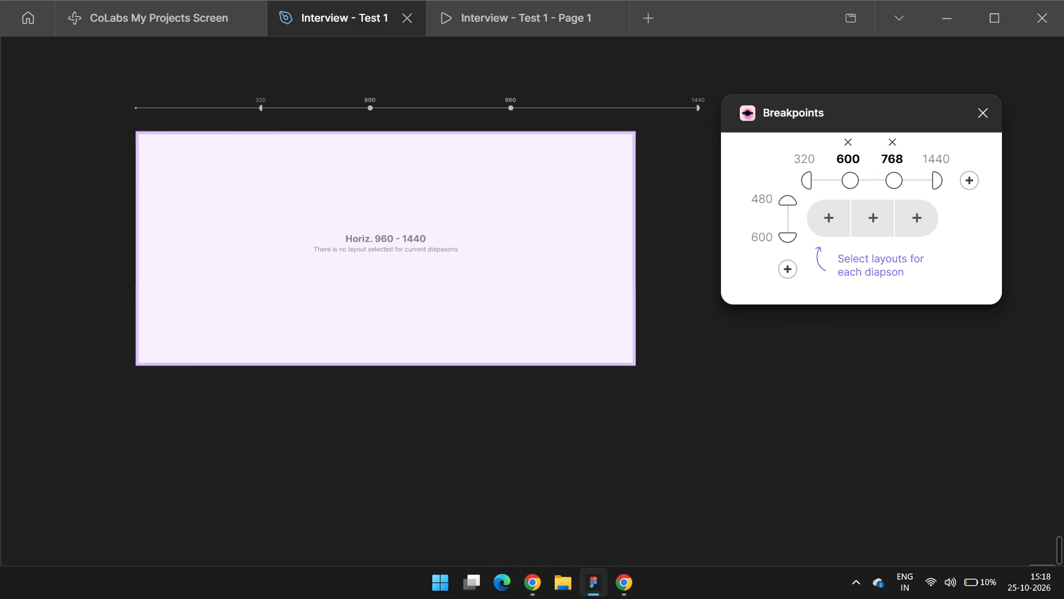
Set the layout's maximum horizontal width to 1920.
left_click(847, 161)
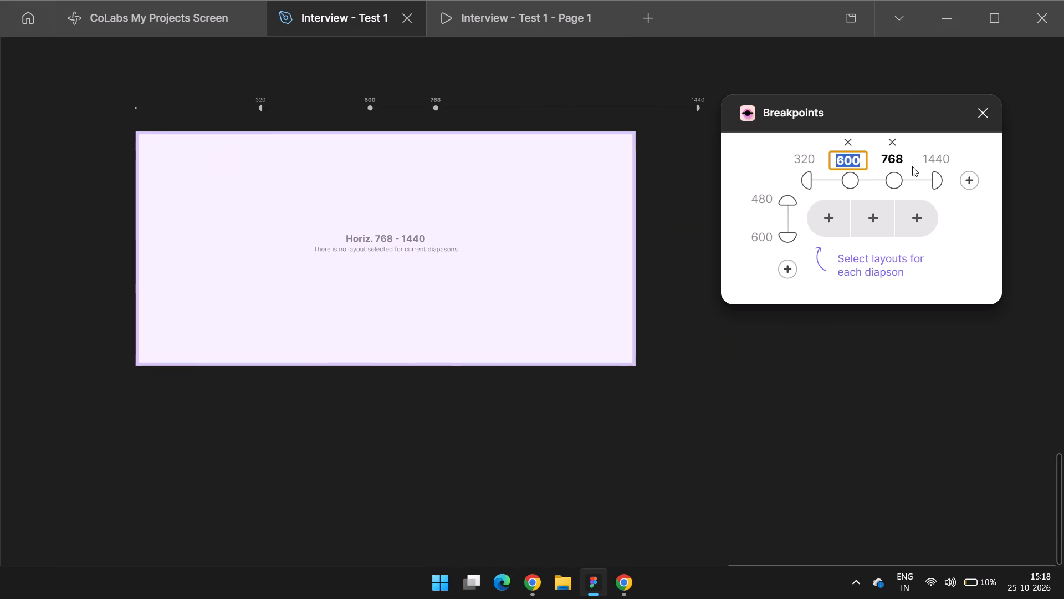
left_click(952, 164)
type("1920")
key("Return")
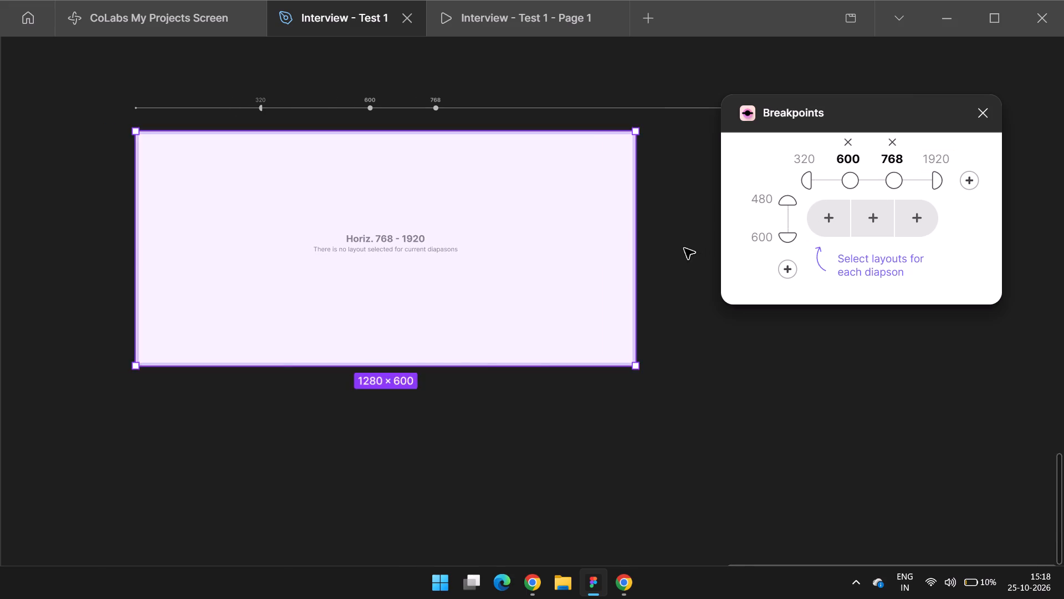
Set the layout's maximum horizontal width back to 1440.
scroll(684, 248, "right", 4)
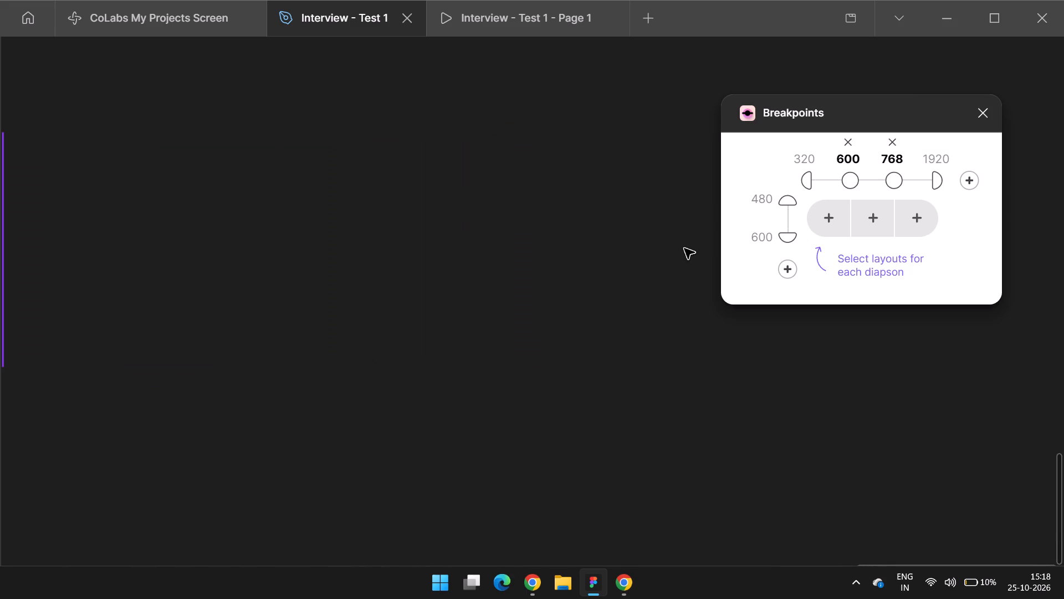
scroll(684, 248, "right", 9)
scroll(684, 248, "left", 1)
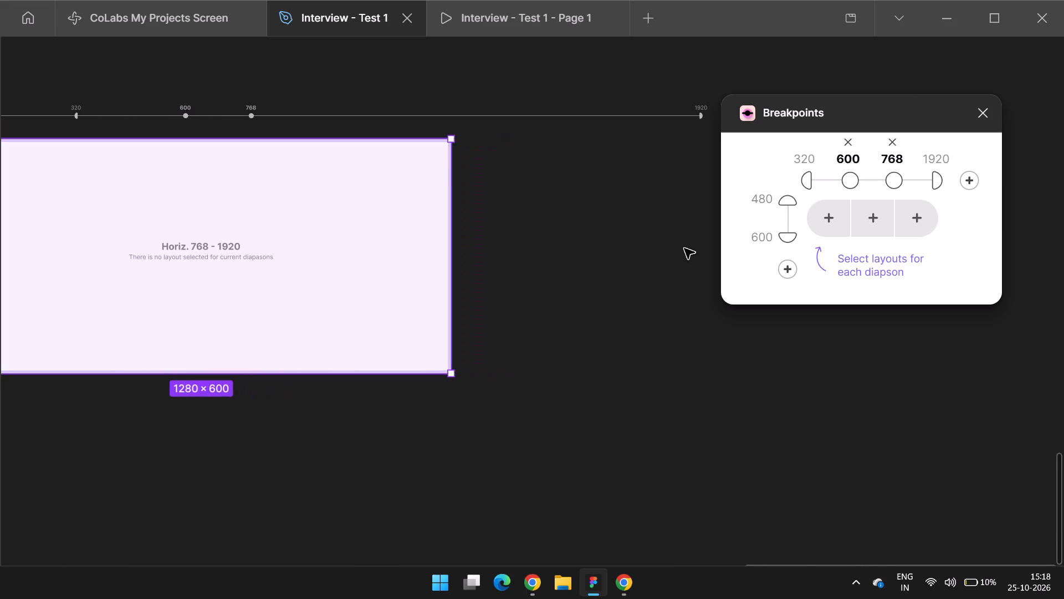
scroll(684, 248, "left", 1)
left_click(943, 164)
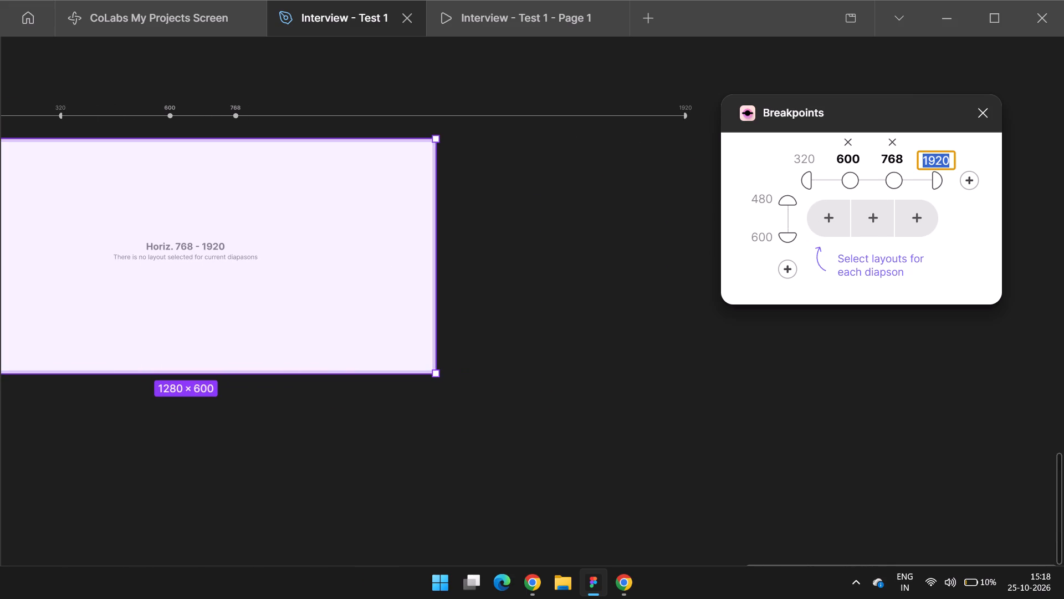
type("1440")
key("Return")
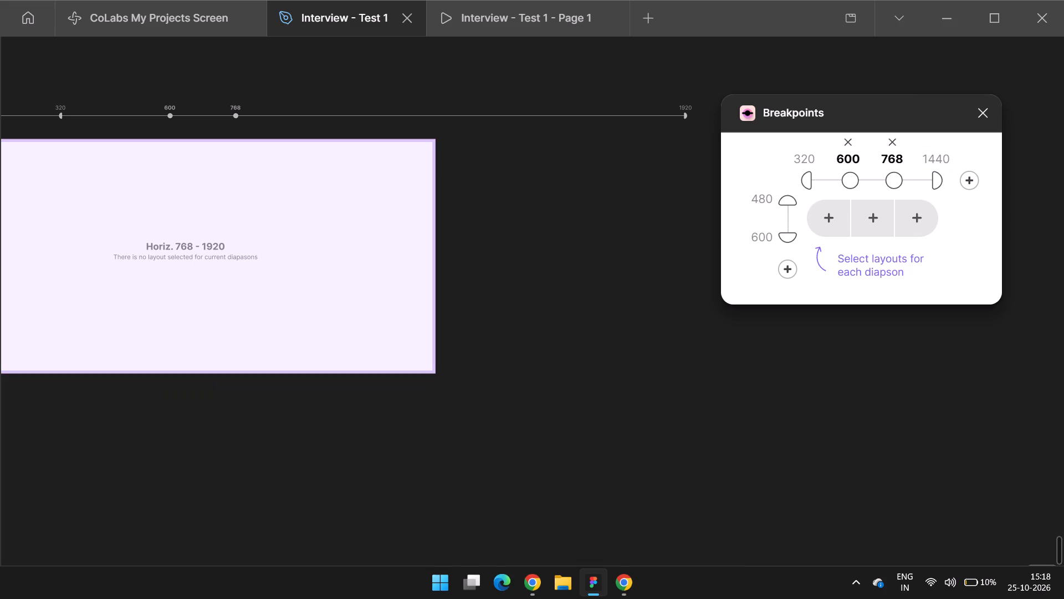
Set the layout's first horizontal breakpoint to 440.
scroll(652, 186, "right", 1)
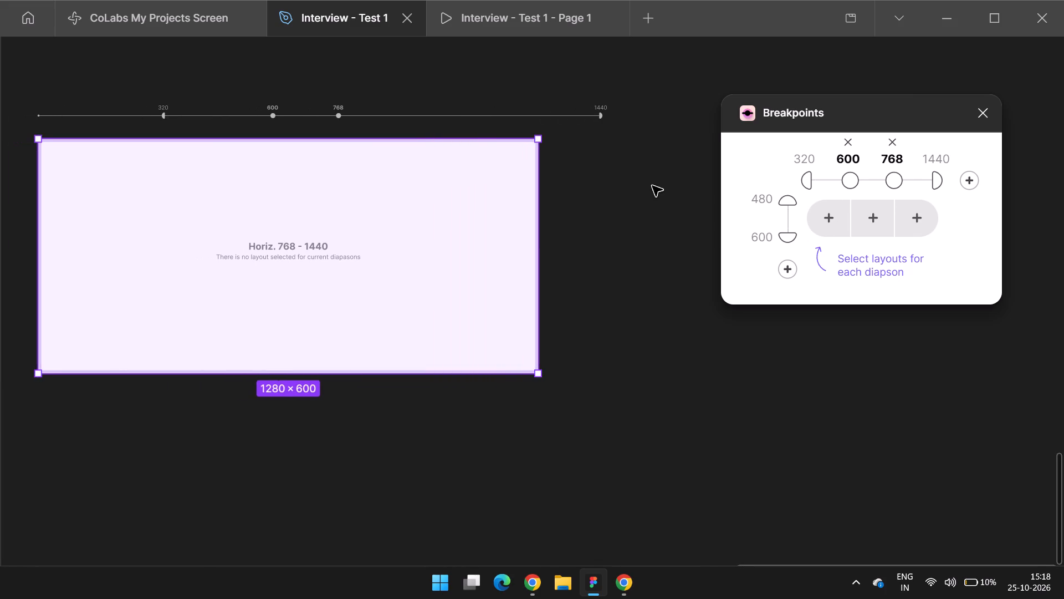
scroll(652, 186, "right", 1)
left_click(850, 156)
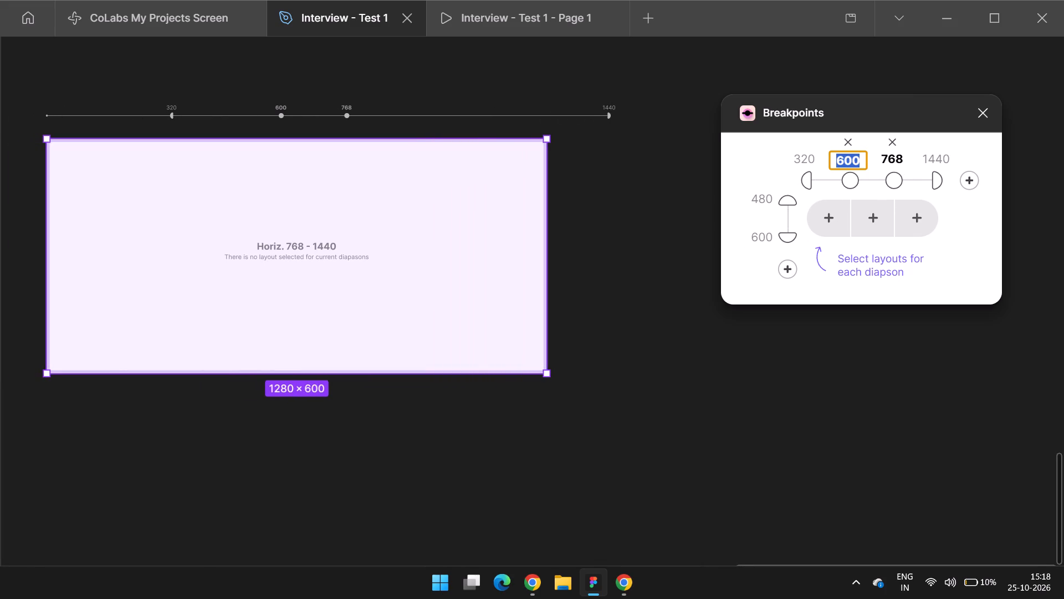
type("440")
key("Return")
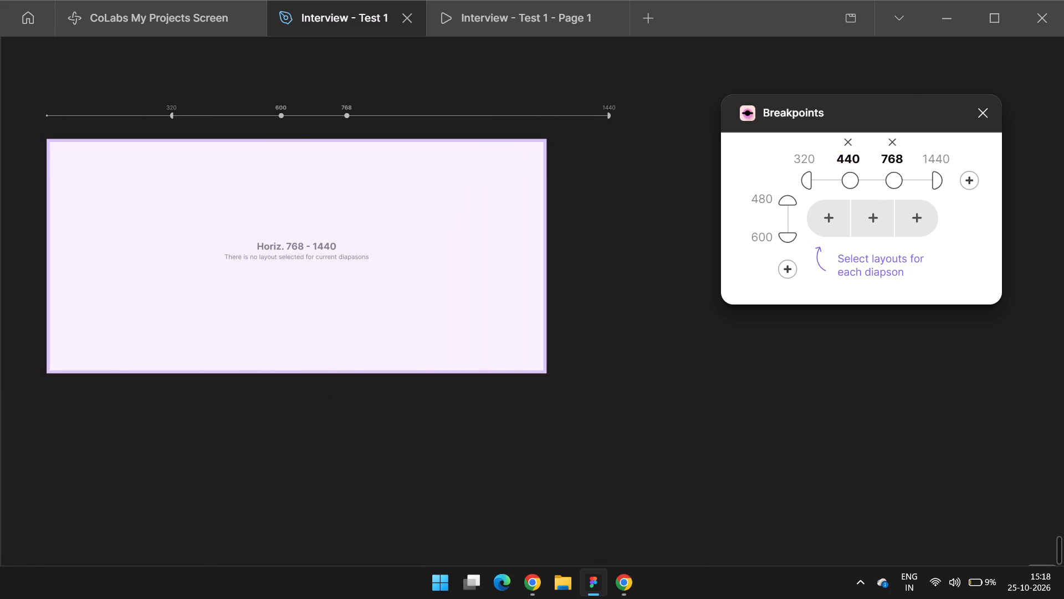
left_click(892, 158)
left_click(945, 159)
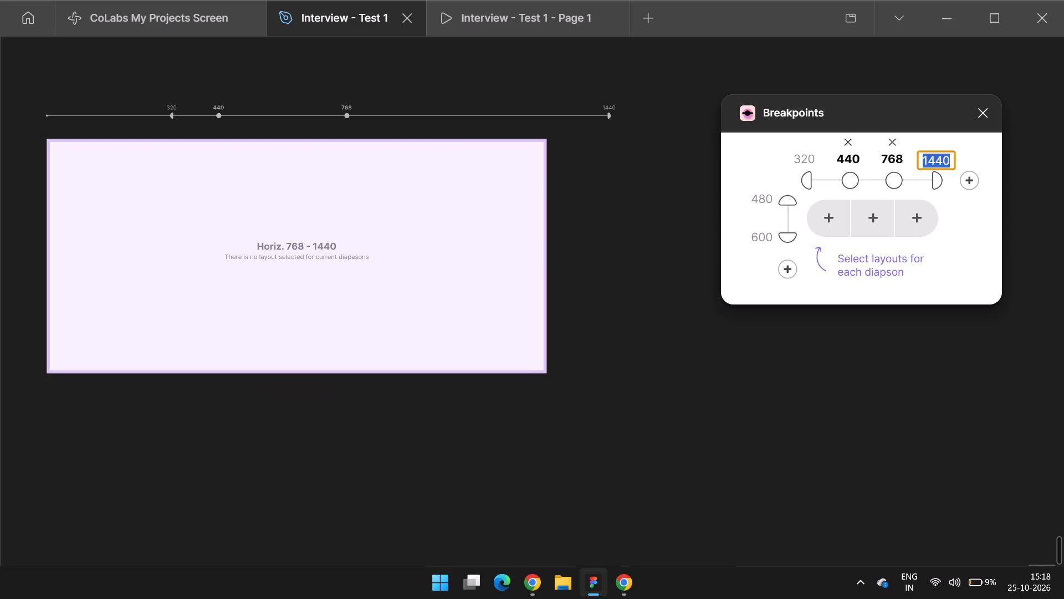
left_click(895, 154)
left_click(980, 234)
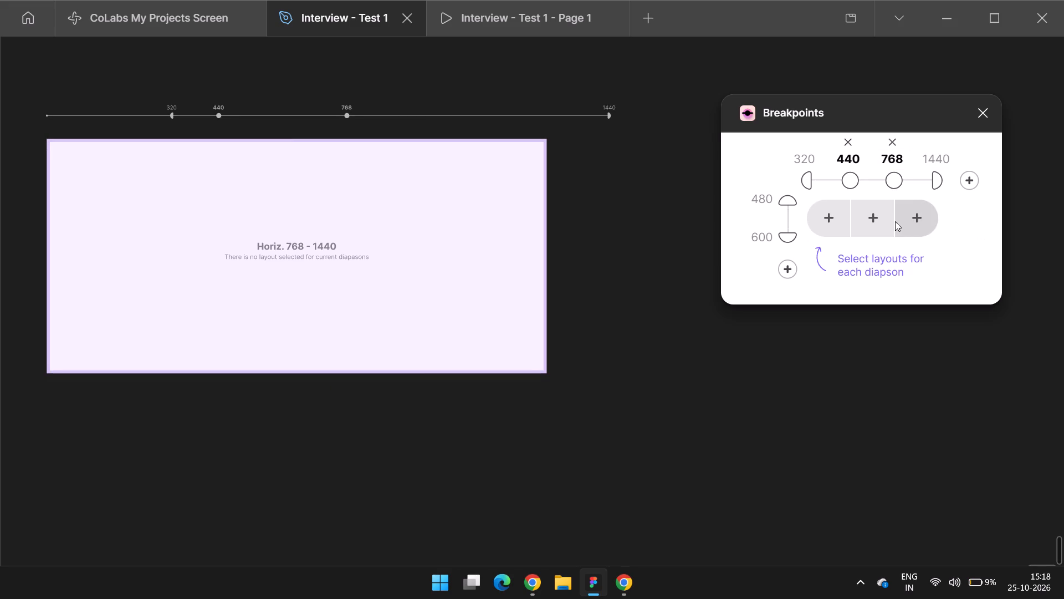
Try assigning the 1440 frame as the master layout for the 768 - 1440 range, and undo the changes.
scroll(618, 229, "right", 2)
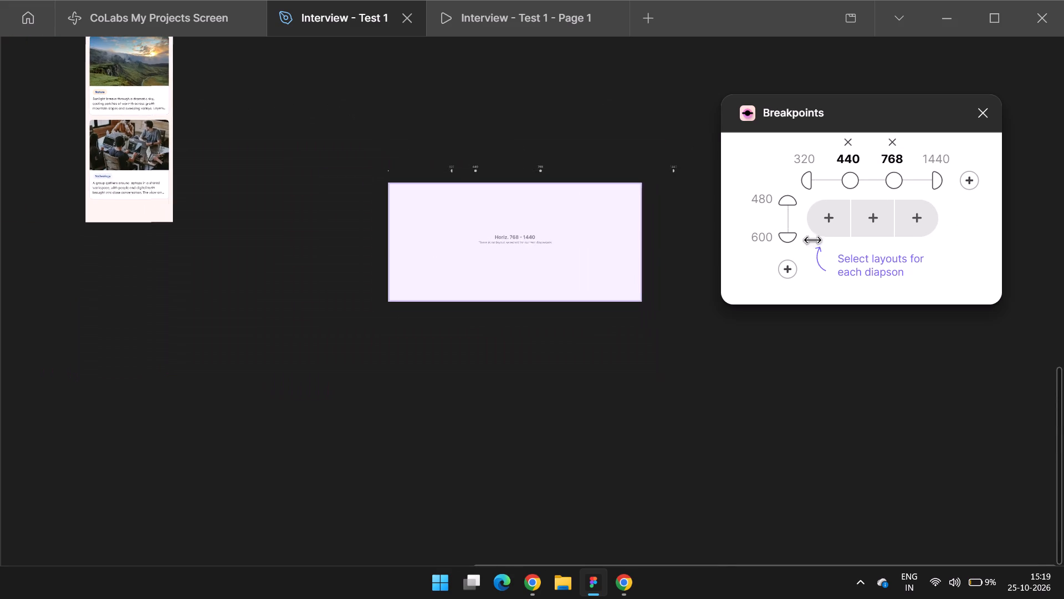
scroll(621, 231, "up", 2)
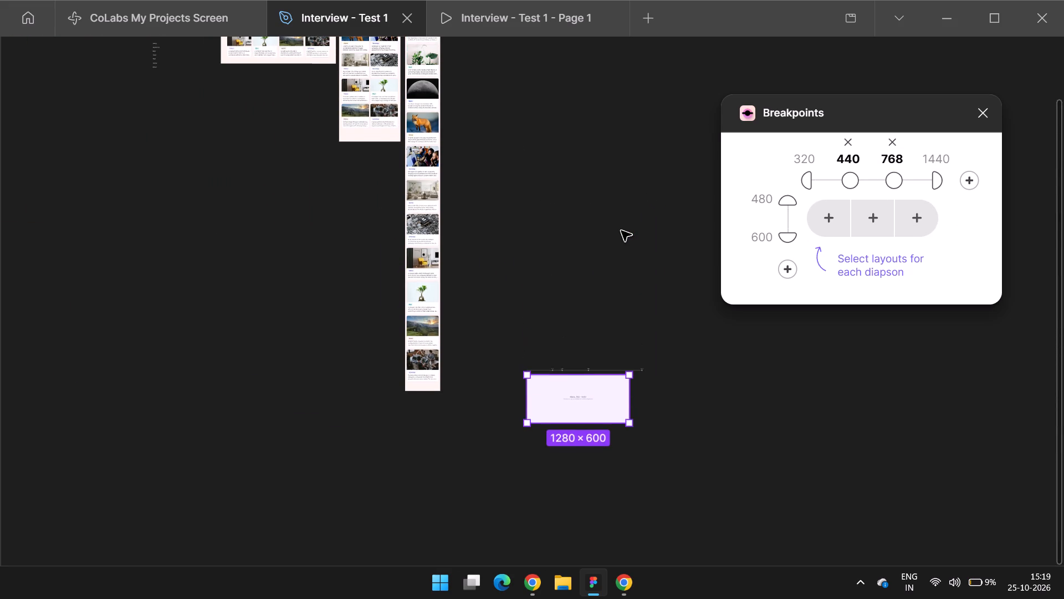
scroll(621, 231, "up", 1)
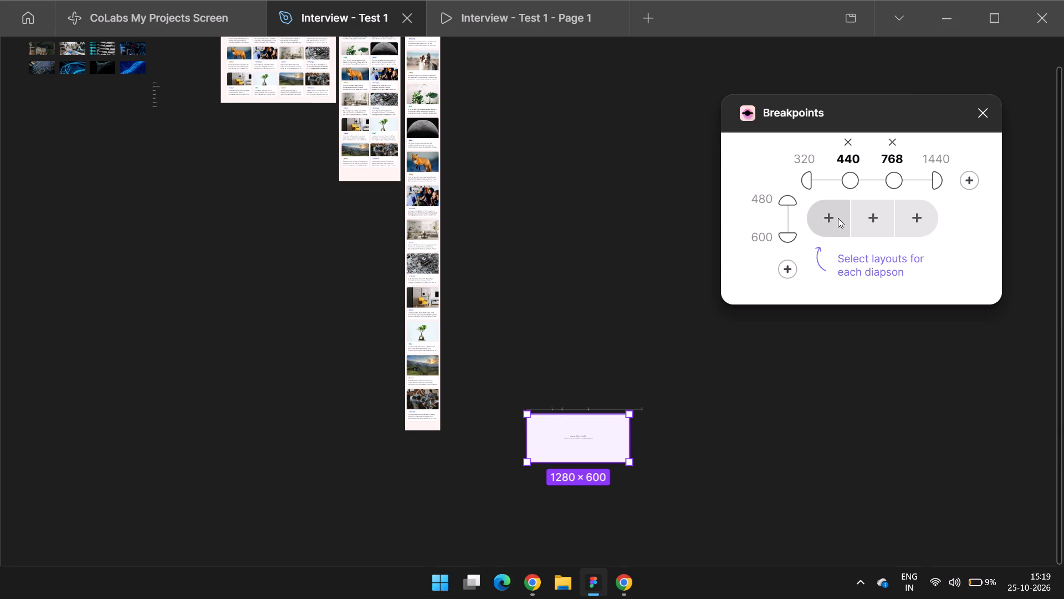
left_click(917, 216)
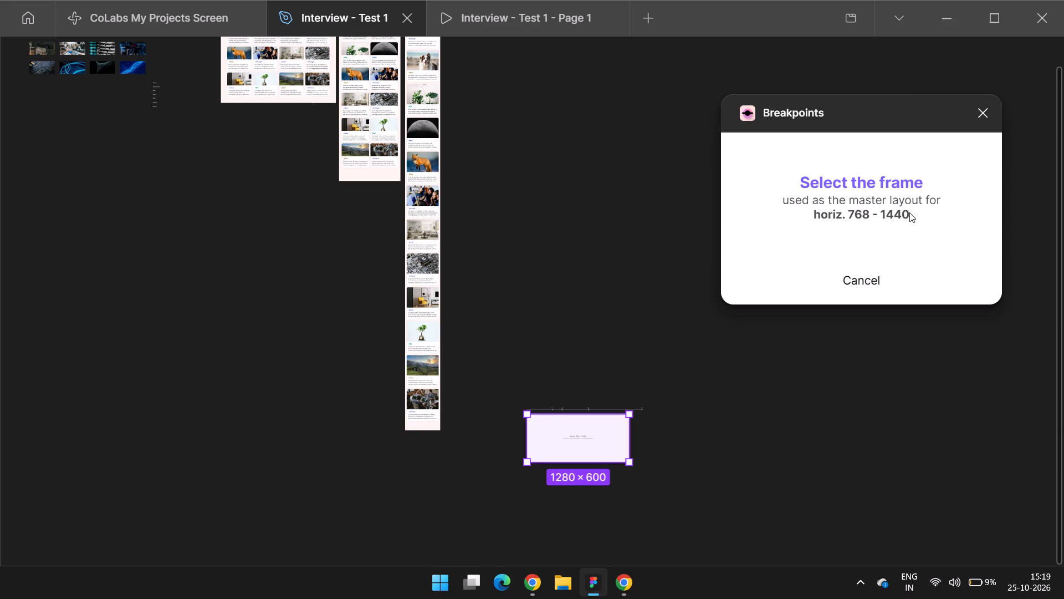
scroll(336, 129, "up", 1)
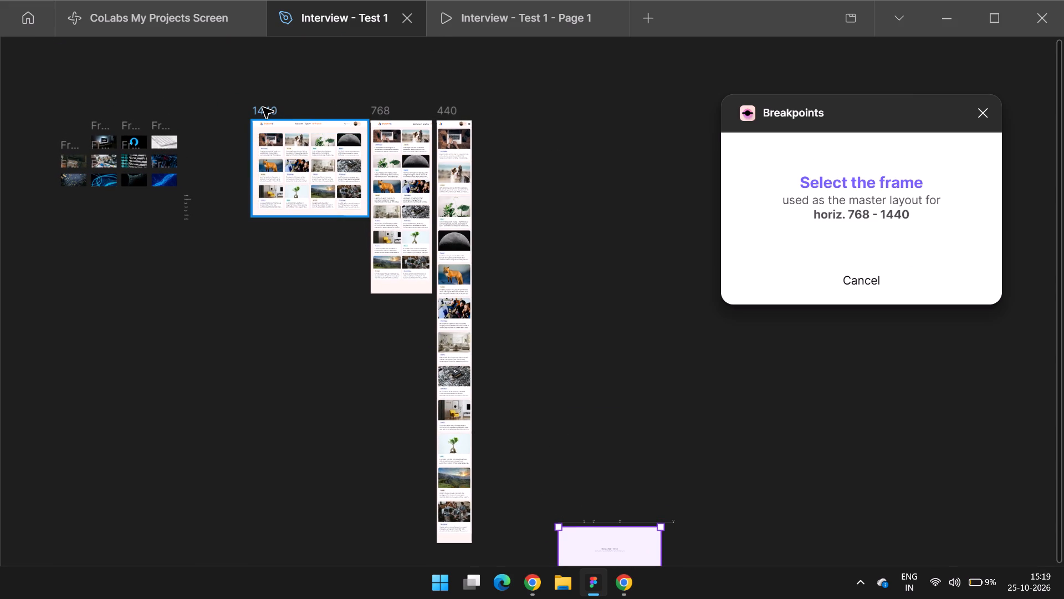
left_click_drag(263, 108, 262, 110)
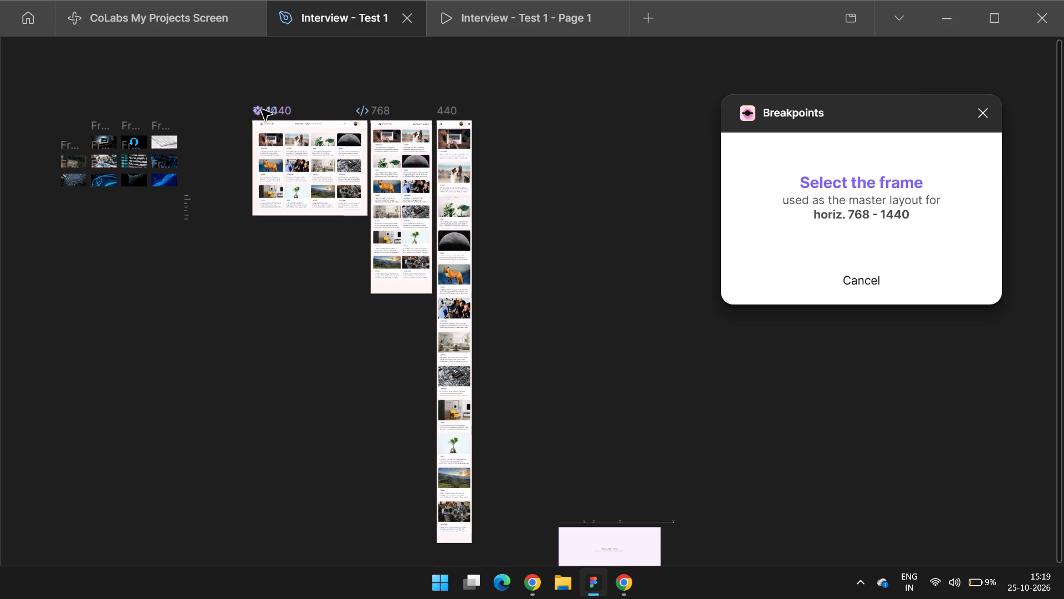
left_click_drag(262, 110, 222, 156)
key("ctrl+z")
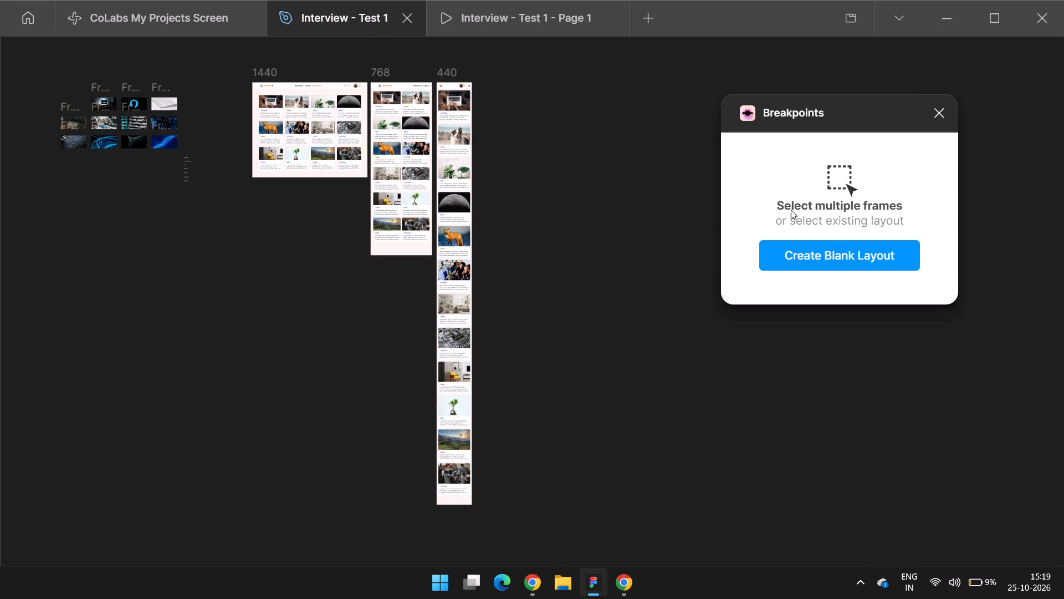
Create another blank layout and add two horizontal breakpoints at 600 and 960.
left_click(820, 247)
double_click(881, 184)
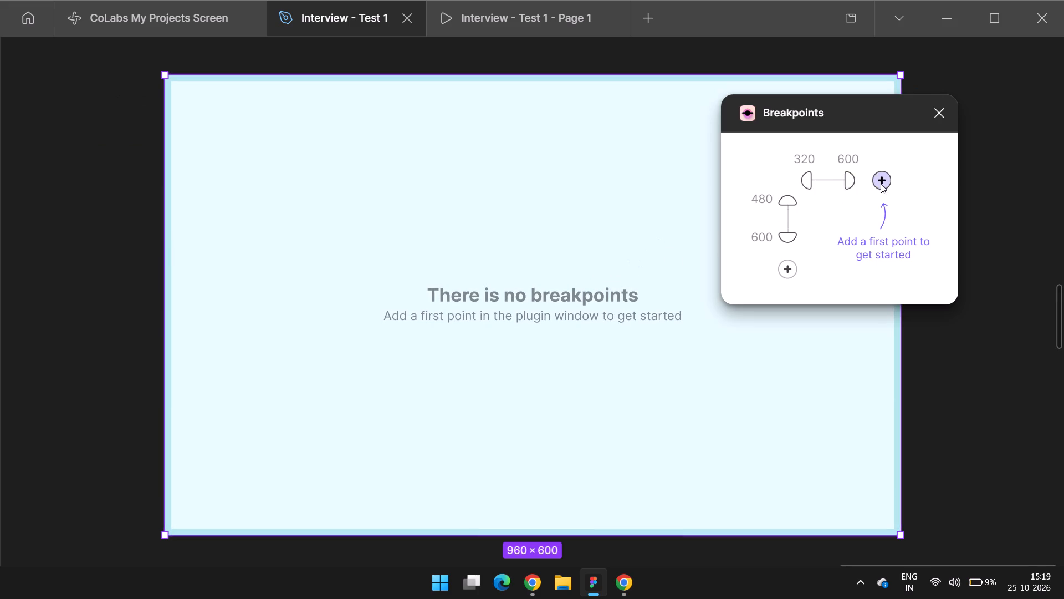
left_click(921, 177)
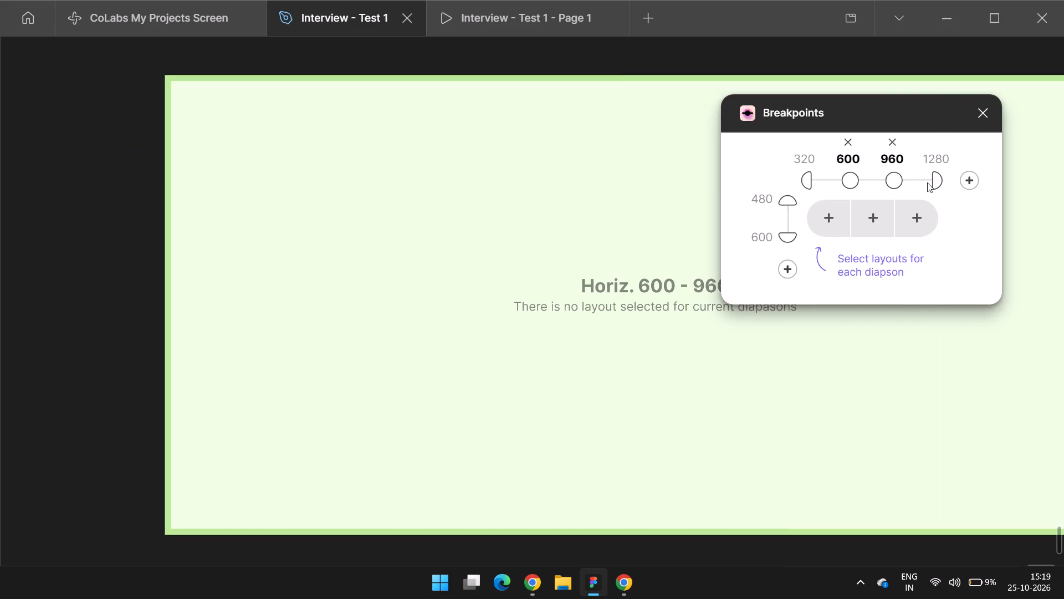
Add a third horizontal breakpoint at 1280 to the new layout, extending the maximum width to 1600.
scroll(394, 206, "down", 2, "ctrl")
scroll(380, 199, "left", 1)
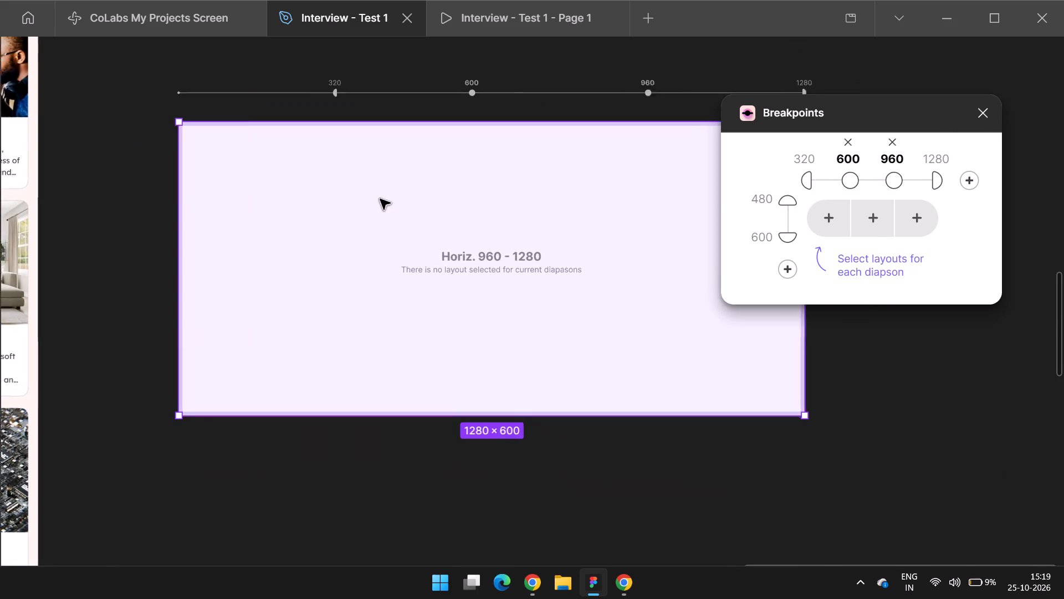
scroll(380, 199, "left", 1)
scroll(625, 192, "right", 1)
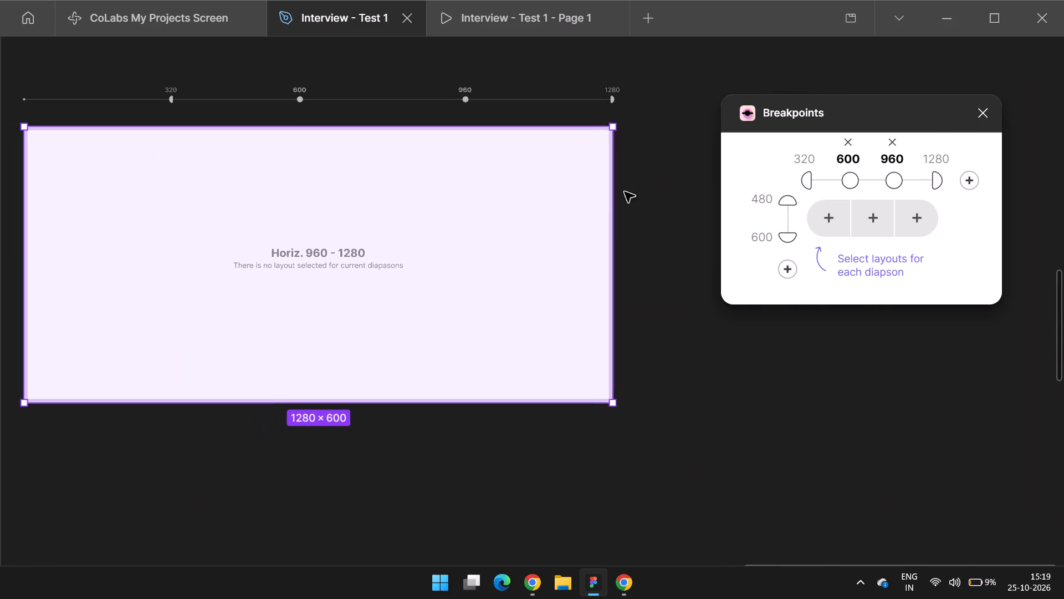
left_click_drag(934, 184, 880, 179)
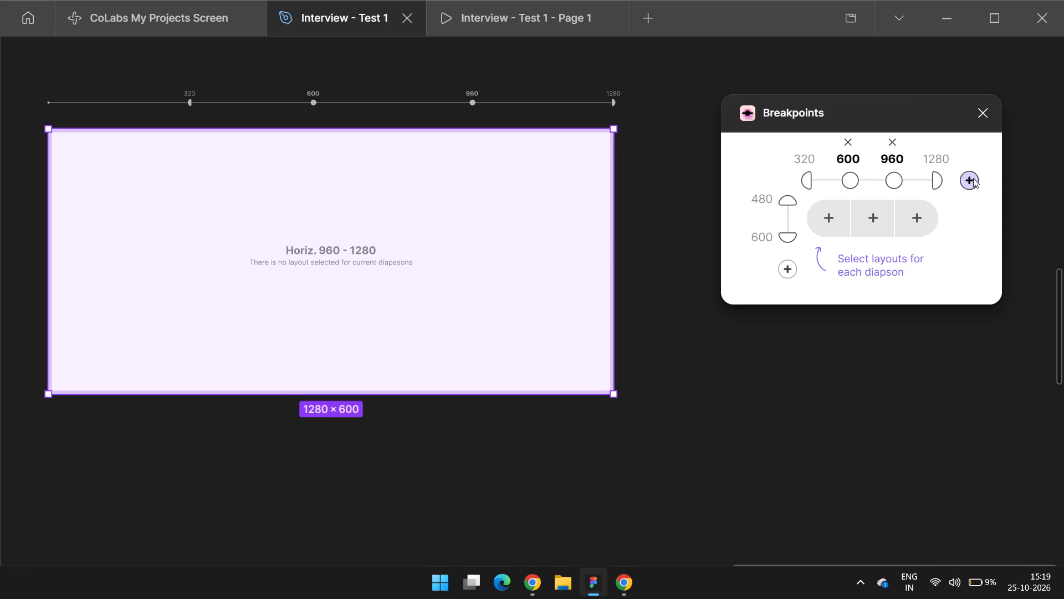
left_click(973, 177)
Remove the 1280 horizontal breakpoint from the layout.
scroll(644, 206, "up", 1)
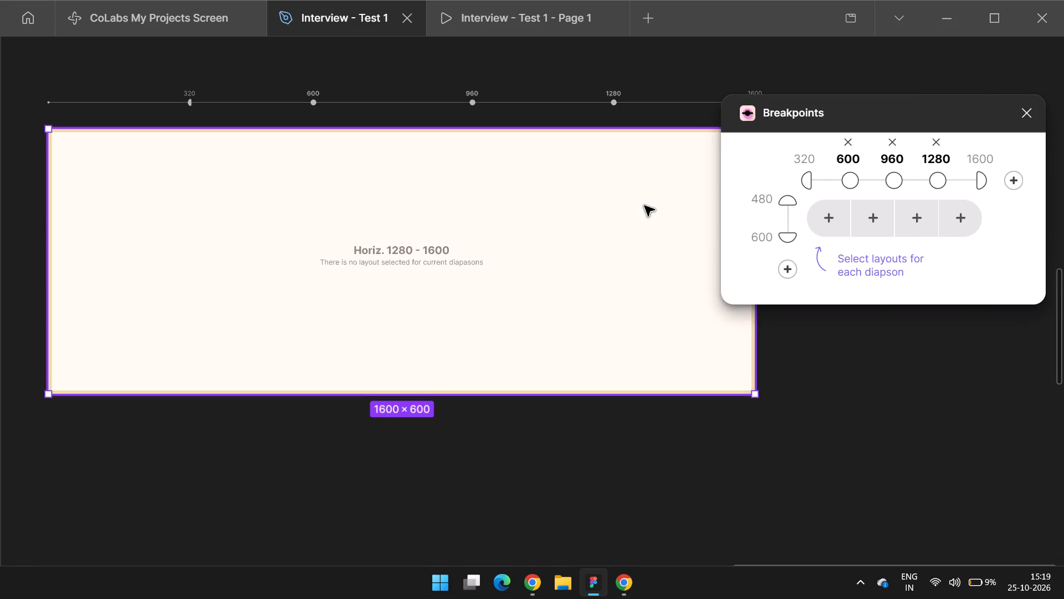
scroll(644, 206, "up", 1)
scroll(644, 206, "left", 1)
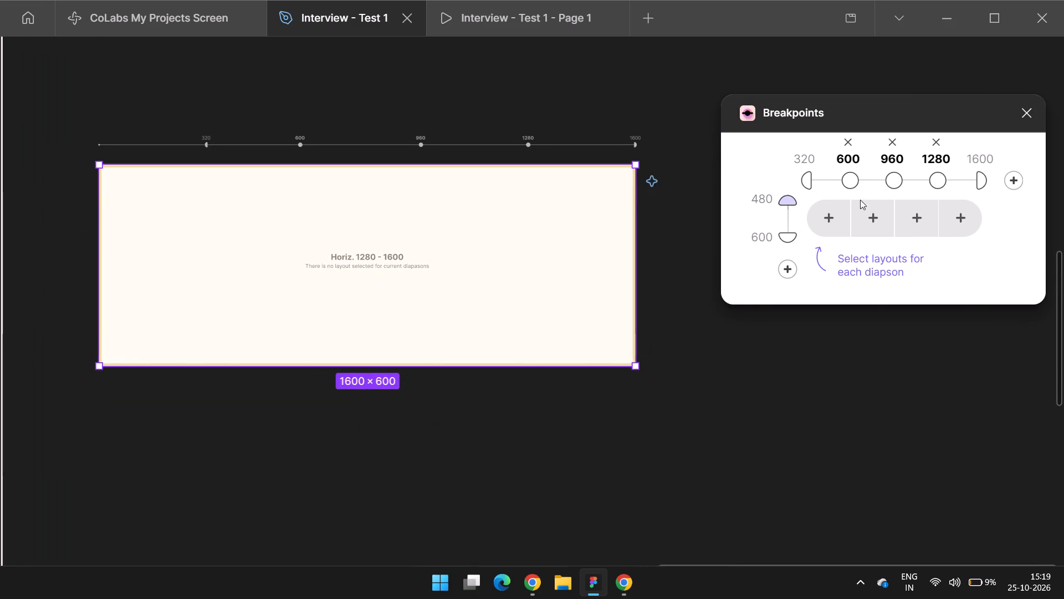
left_click(935, 182)
key("Delete")
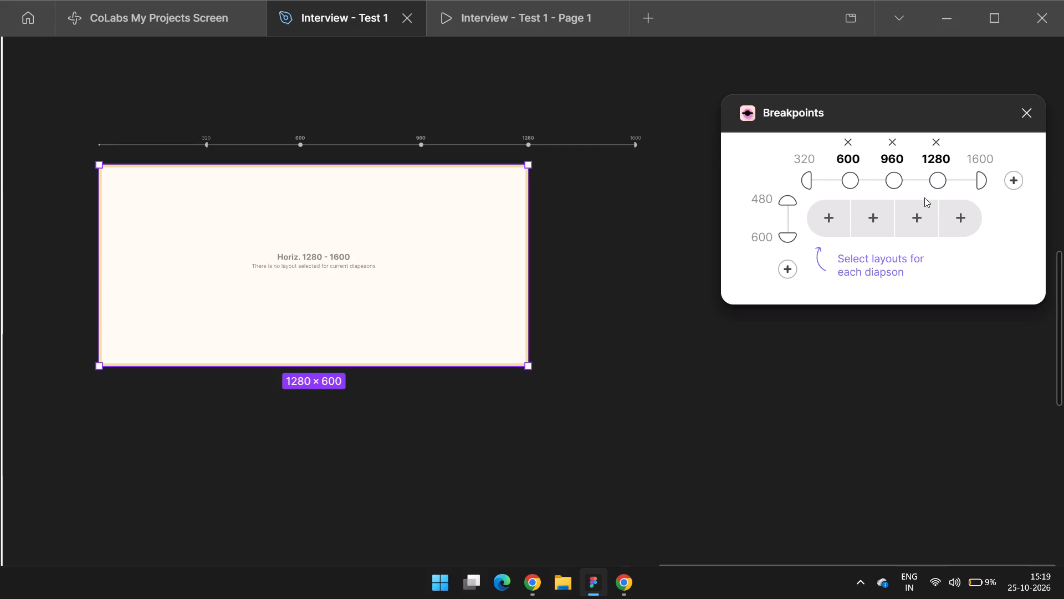
double_click(939, 149)
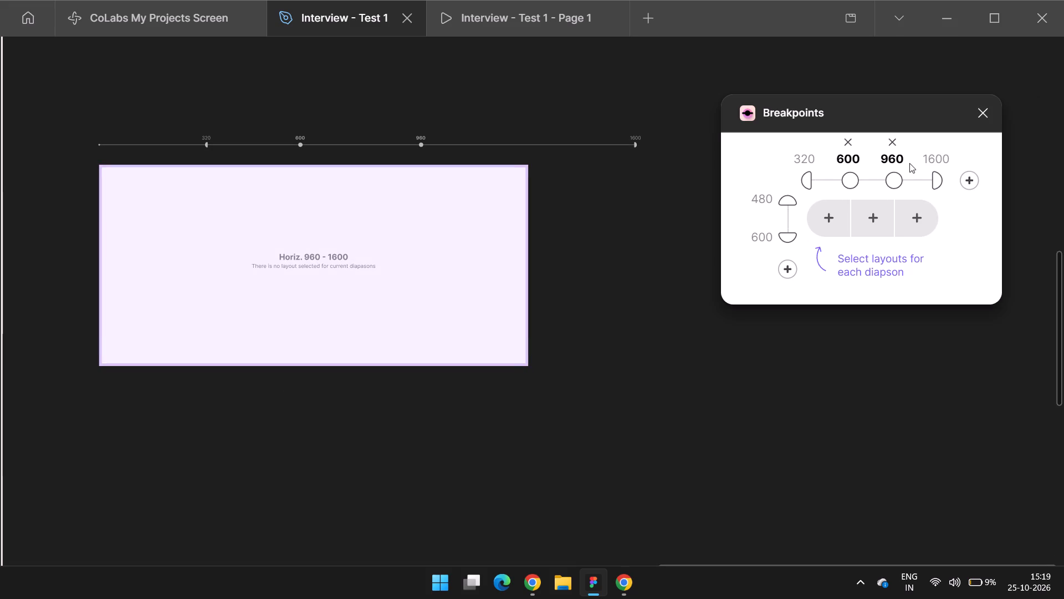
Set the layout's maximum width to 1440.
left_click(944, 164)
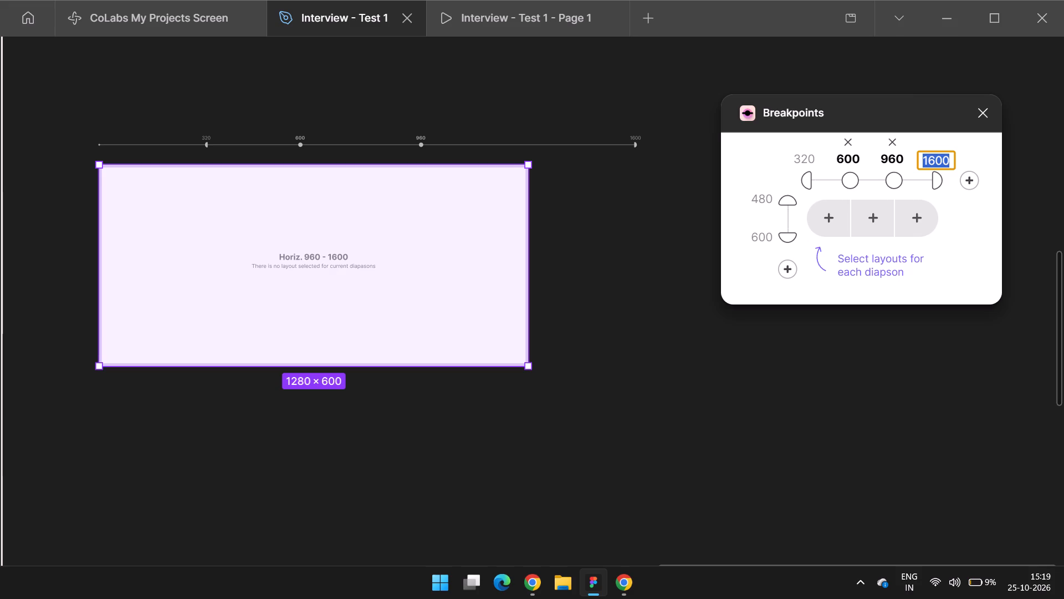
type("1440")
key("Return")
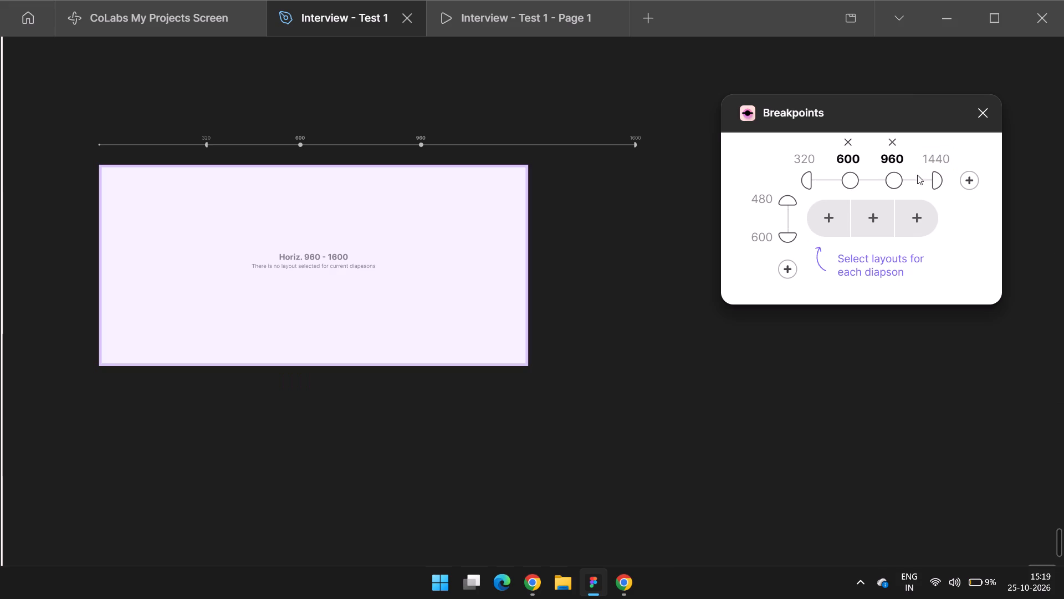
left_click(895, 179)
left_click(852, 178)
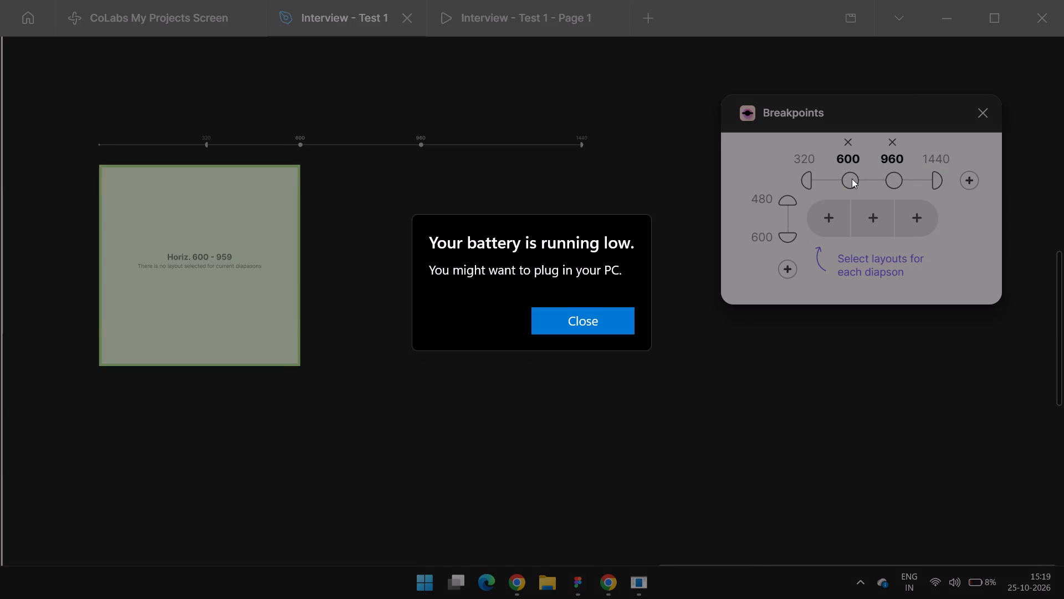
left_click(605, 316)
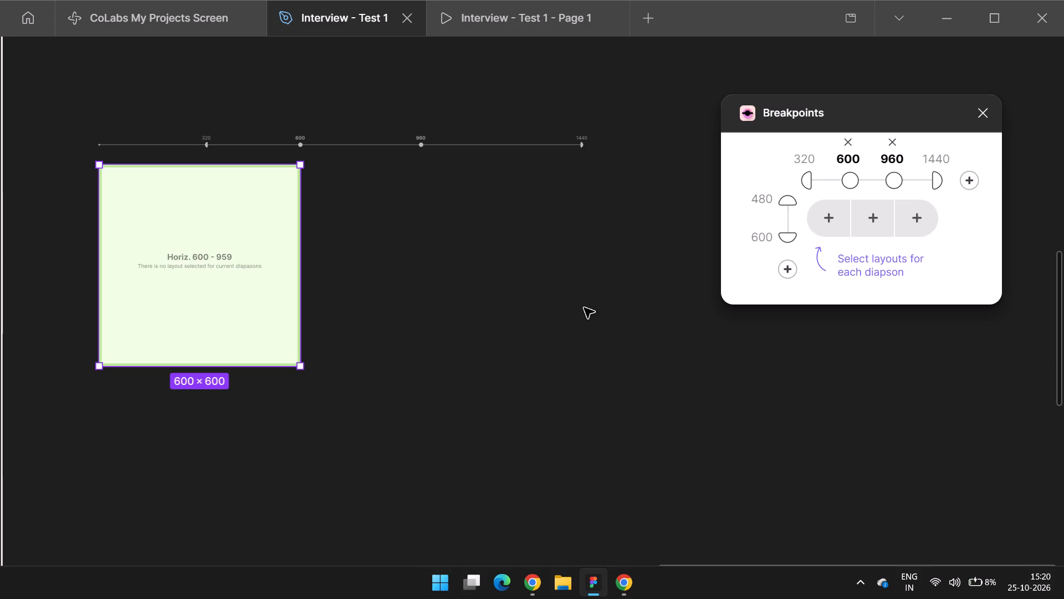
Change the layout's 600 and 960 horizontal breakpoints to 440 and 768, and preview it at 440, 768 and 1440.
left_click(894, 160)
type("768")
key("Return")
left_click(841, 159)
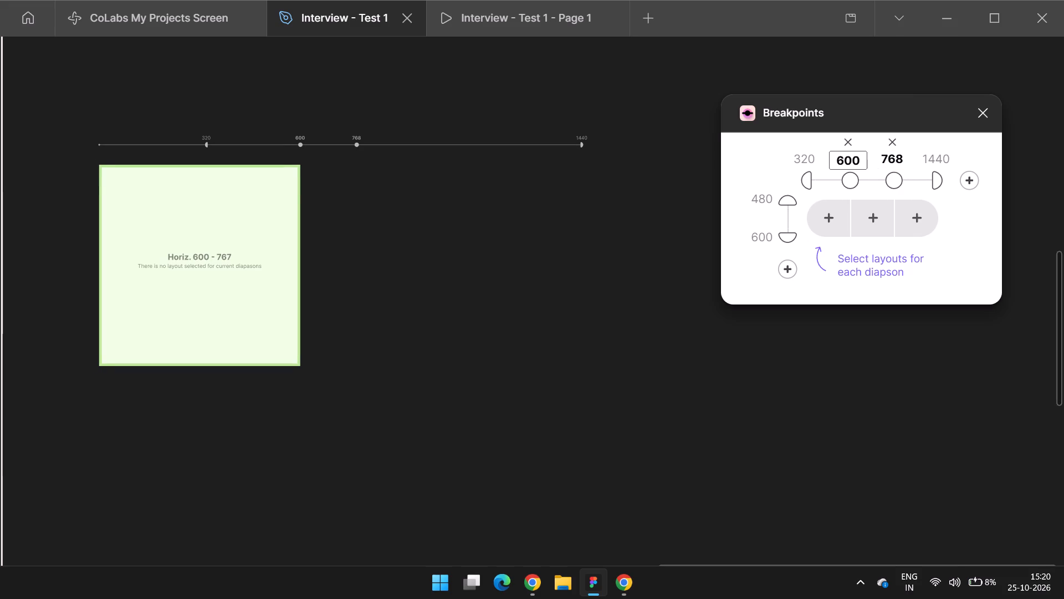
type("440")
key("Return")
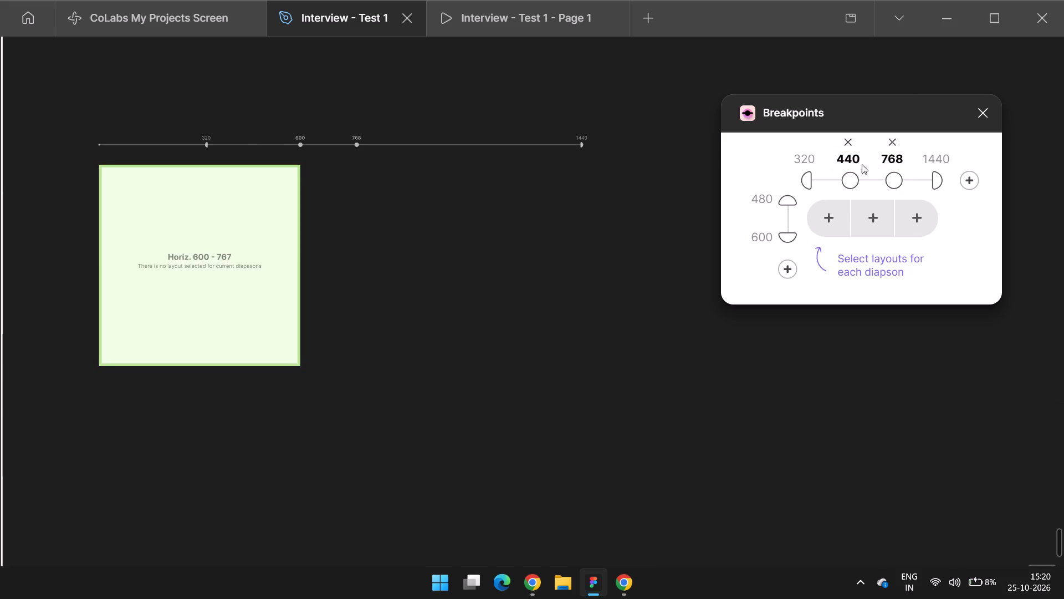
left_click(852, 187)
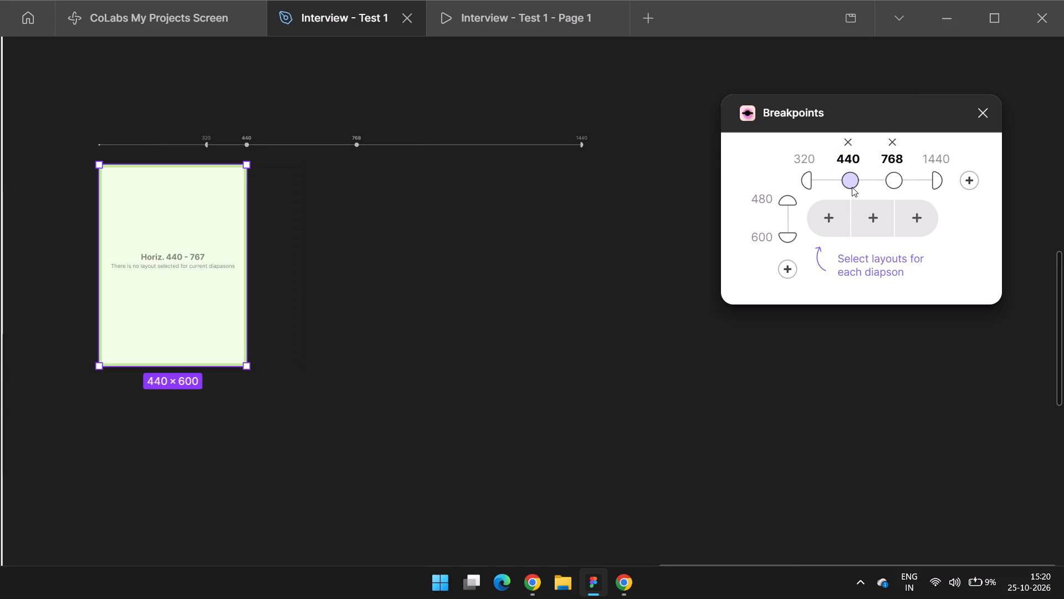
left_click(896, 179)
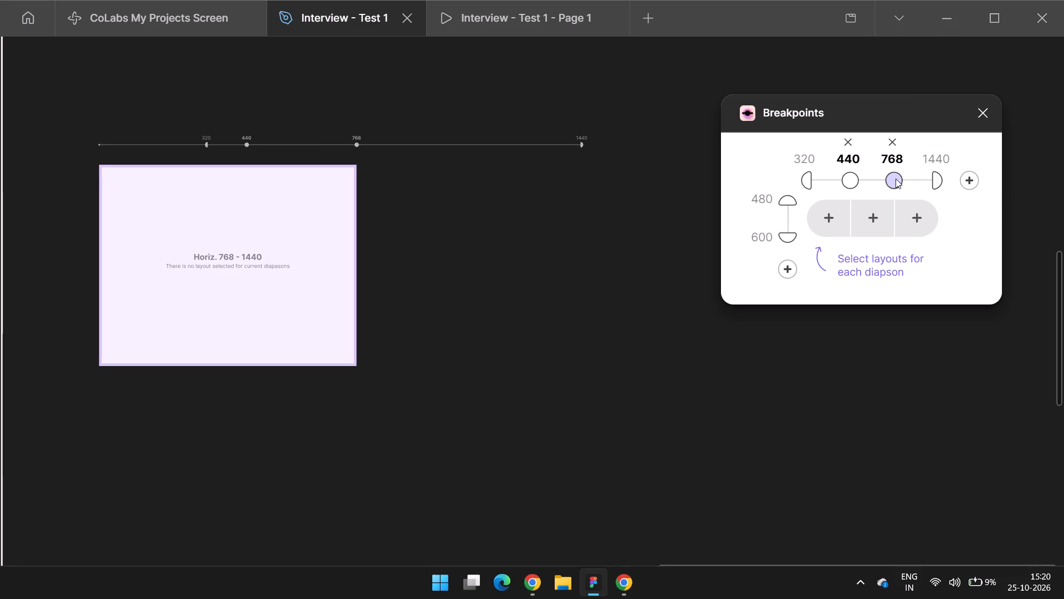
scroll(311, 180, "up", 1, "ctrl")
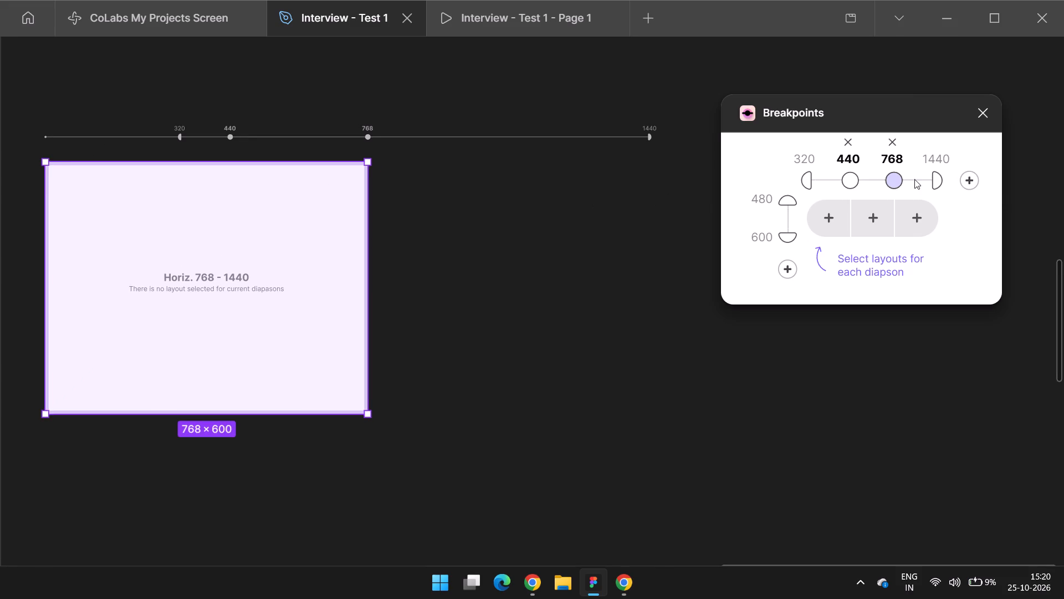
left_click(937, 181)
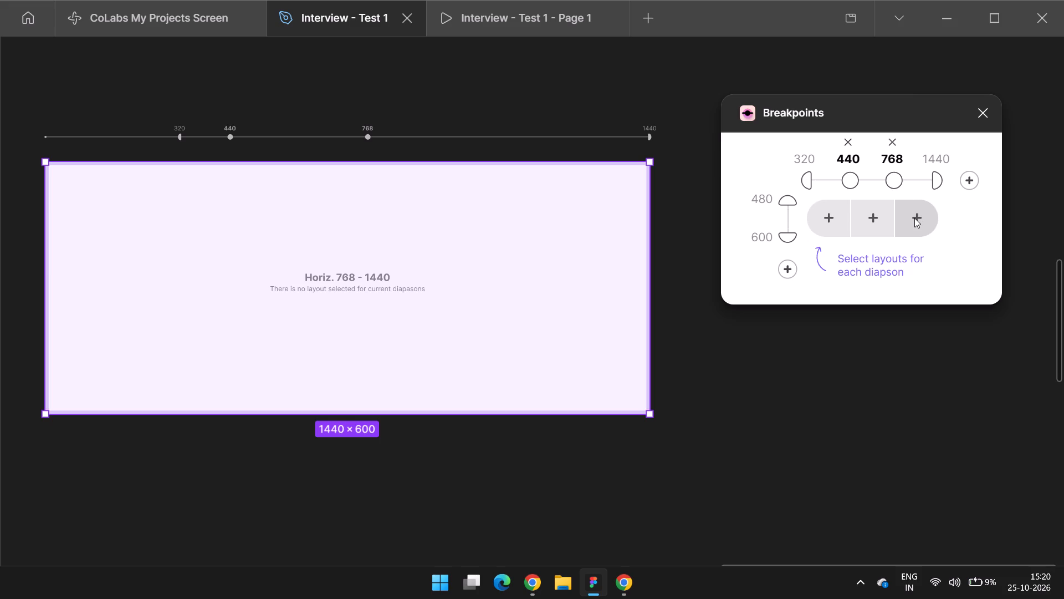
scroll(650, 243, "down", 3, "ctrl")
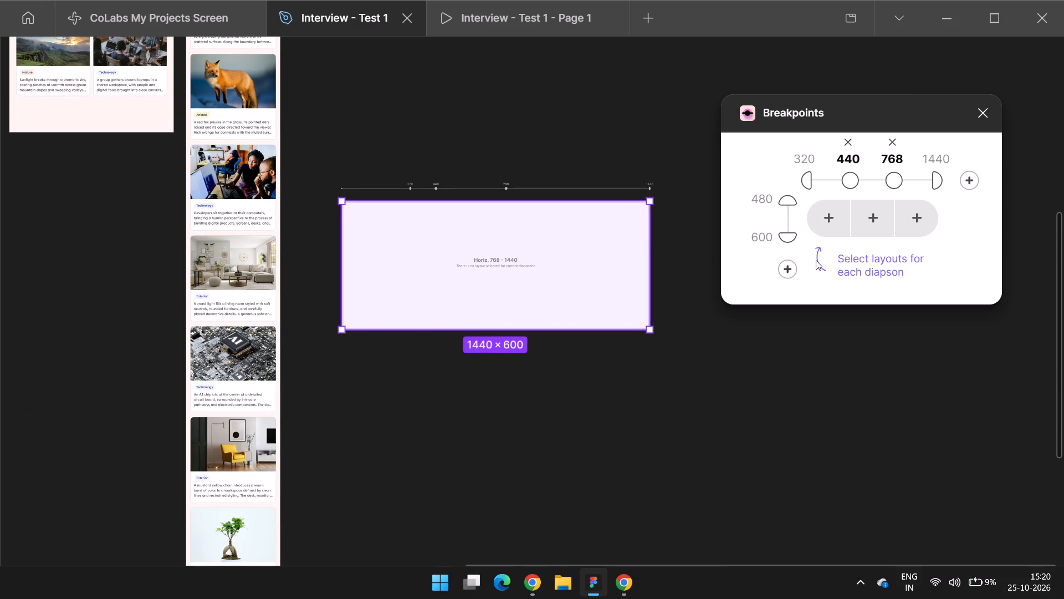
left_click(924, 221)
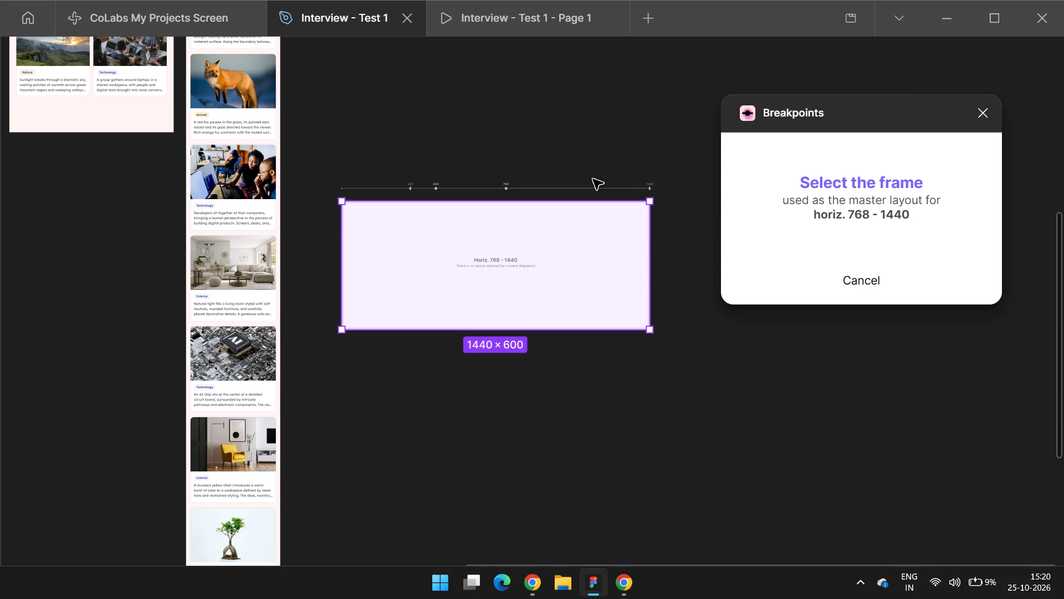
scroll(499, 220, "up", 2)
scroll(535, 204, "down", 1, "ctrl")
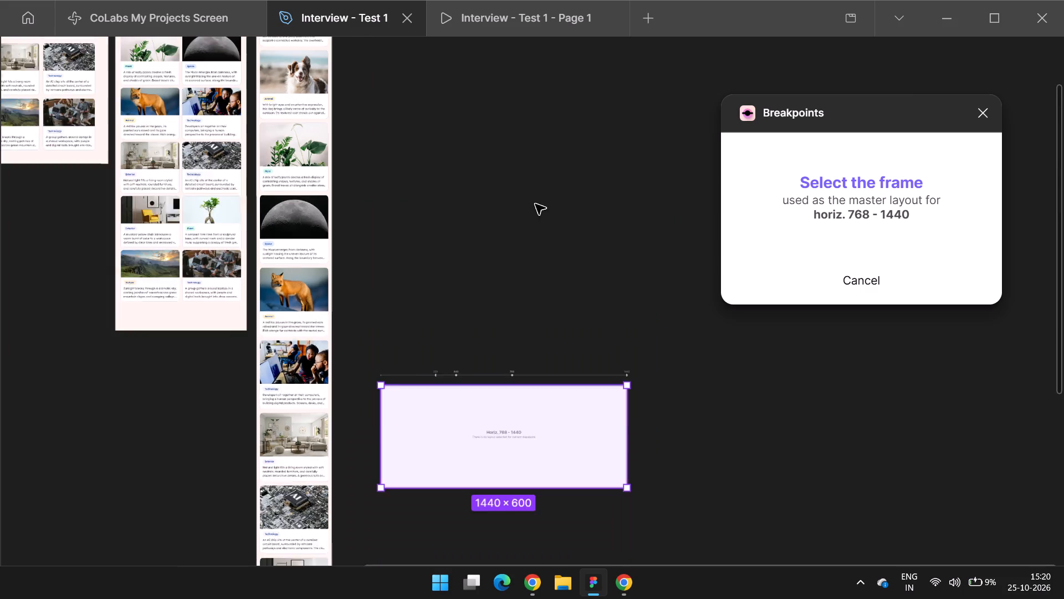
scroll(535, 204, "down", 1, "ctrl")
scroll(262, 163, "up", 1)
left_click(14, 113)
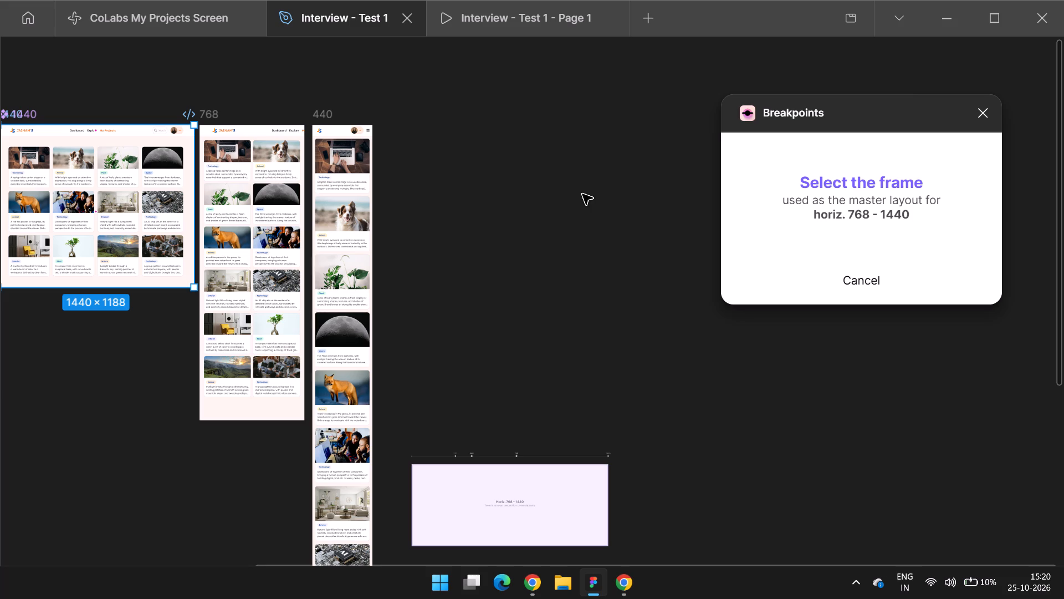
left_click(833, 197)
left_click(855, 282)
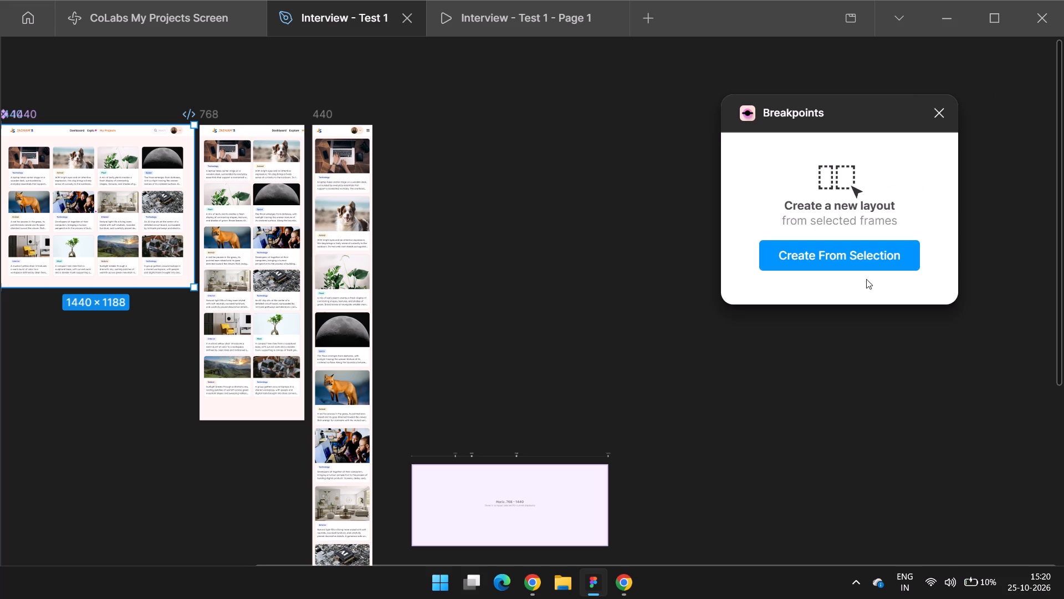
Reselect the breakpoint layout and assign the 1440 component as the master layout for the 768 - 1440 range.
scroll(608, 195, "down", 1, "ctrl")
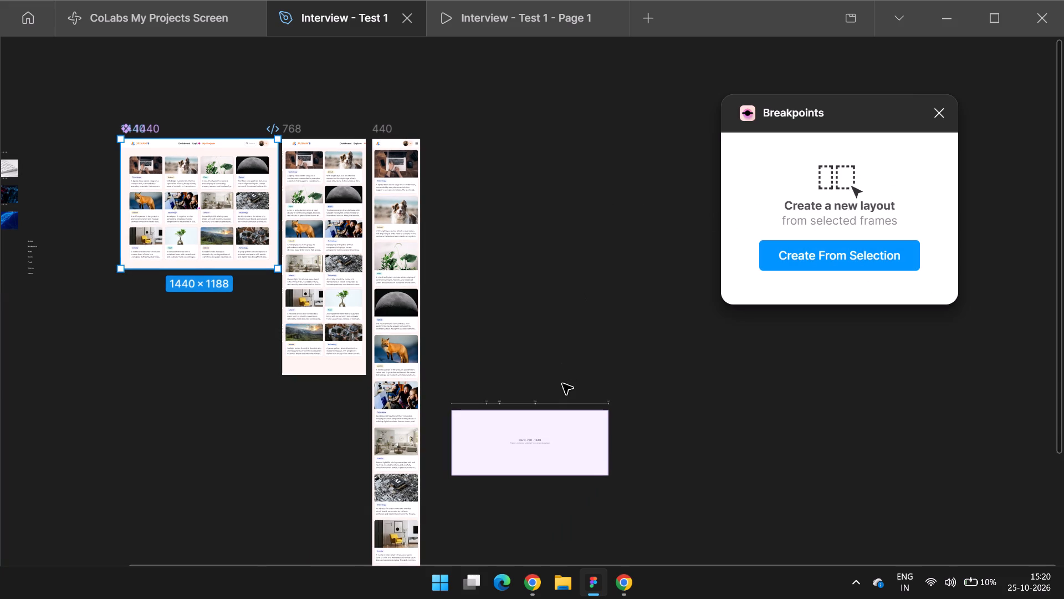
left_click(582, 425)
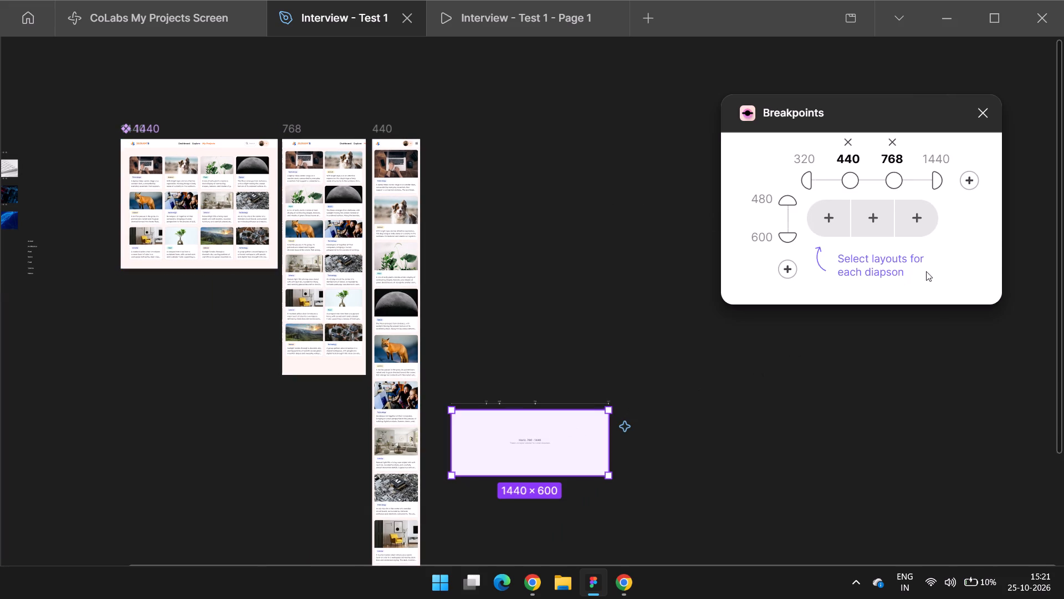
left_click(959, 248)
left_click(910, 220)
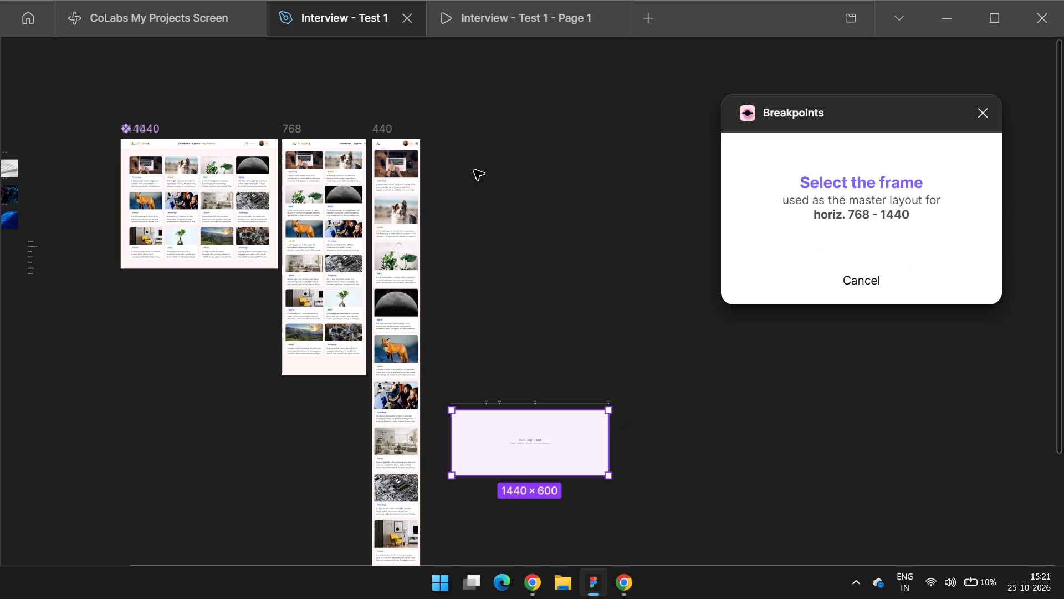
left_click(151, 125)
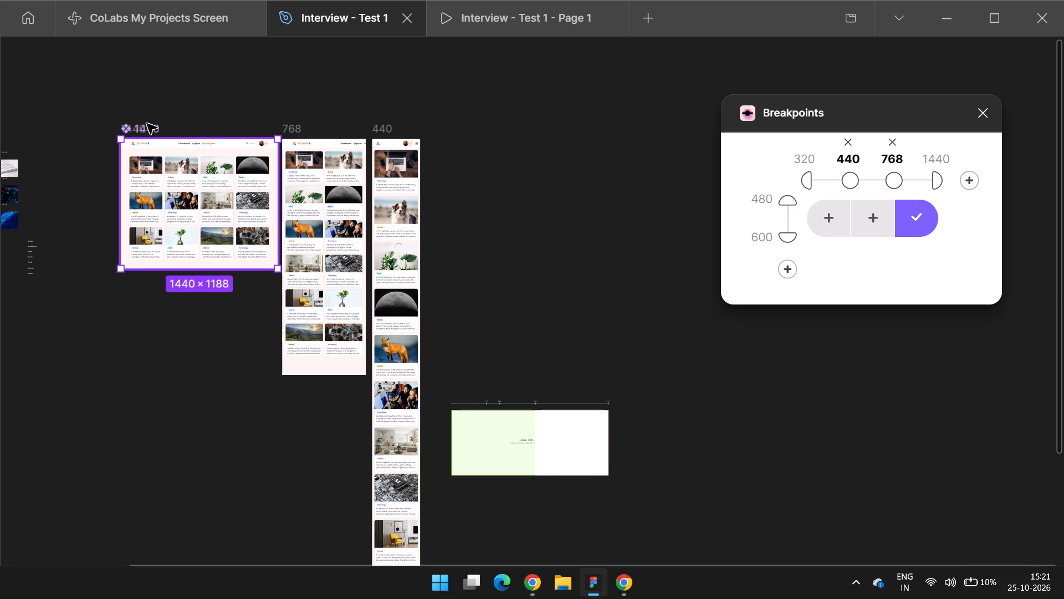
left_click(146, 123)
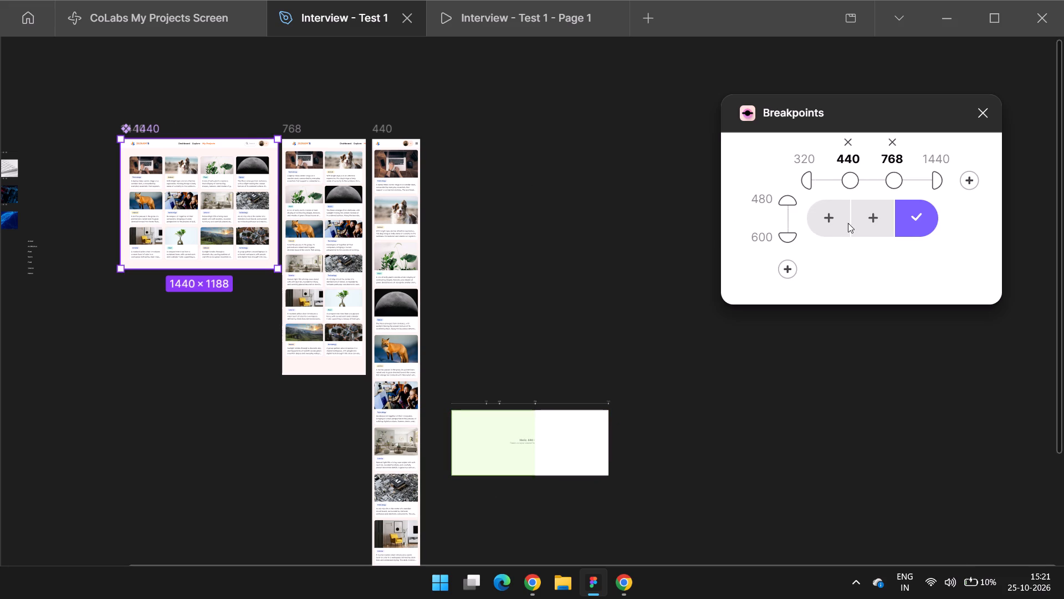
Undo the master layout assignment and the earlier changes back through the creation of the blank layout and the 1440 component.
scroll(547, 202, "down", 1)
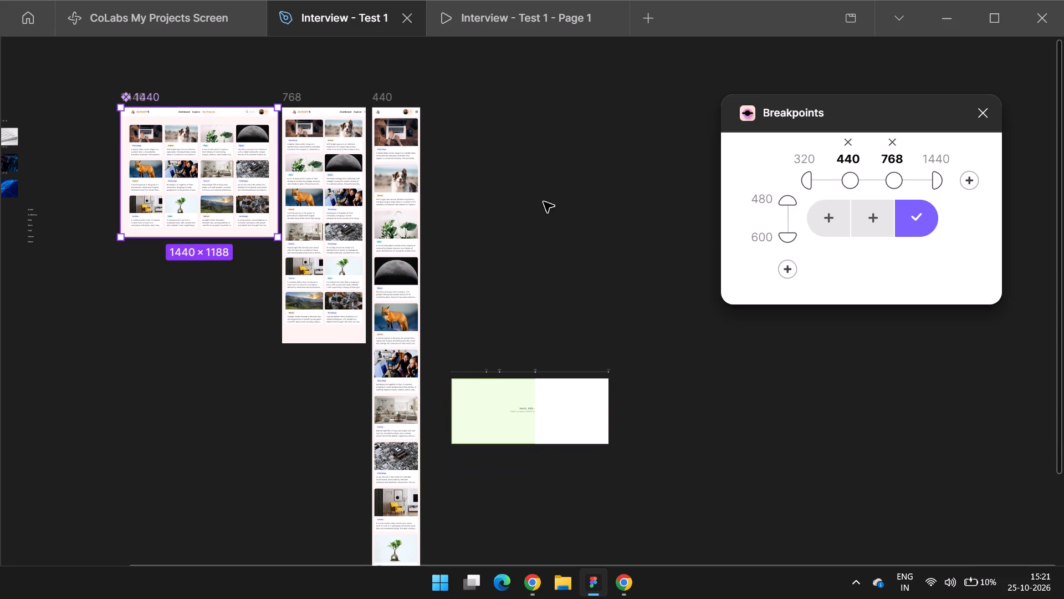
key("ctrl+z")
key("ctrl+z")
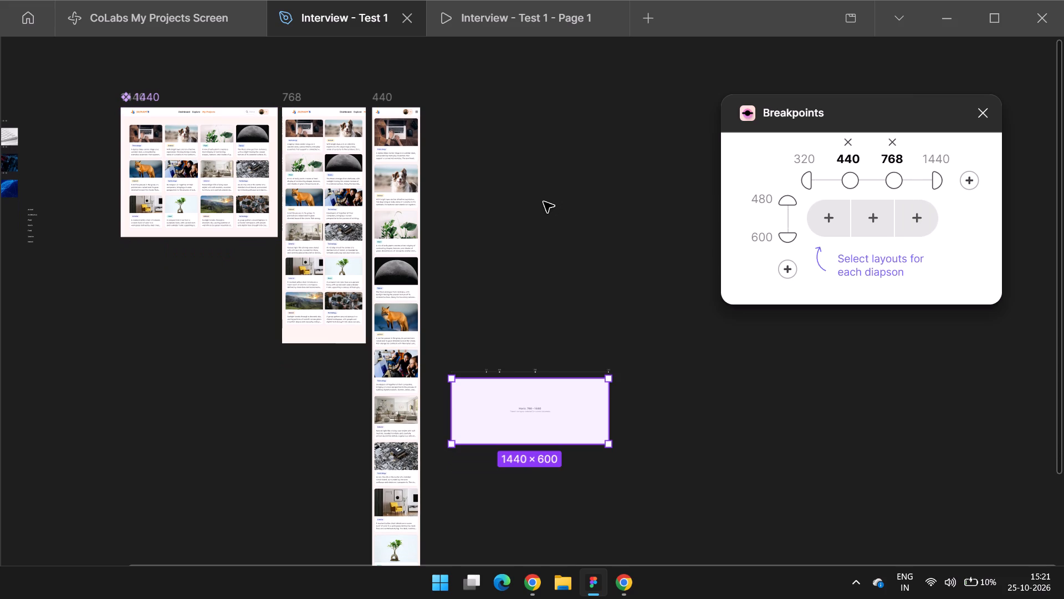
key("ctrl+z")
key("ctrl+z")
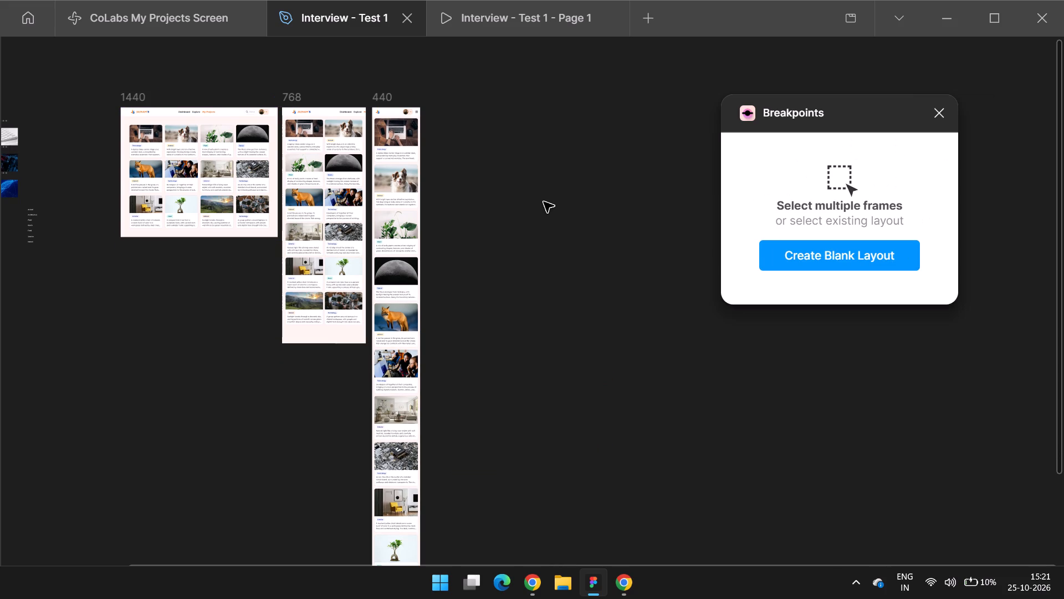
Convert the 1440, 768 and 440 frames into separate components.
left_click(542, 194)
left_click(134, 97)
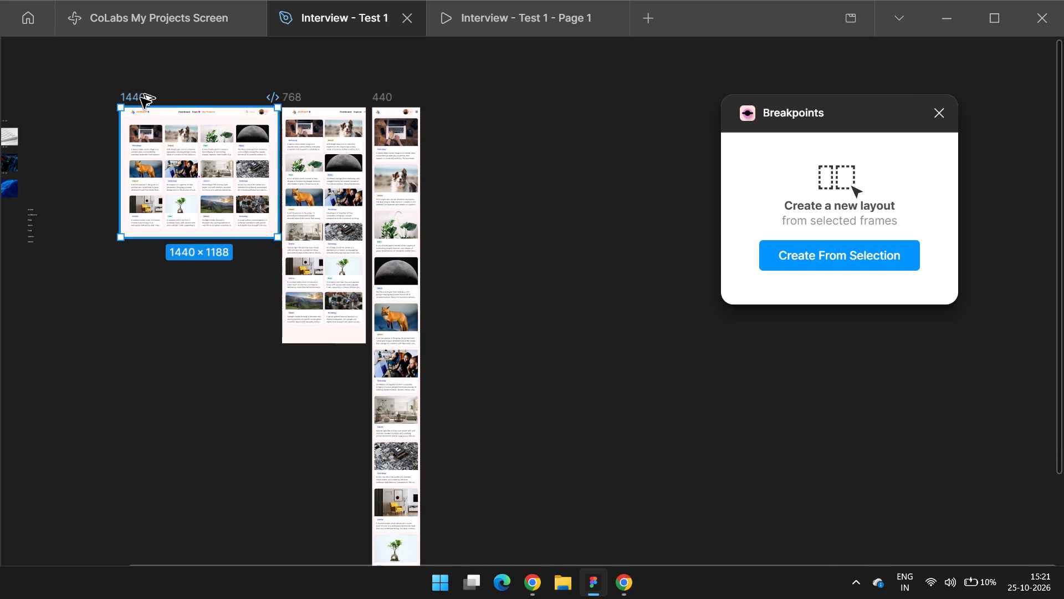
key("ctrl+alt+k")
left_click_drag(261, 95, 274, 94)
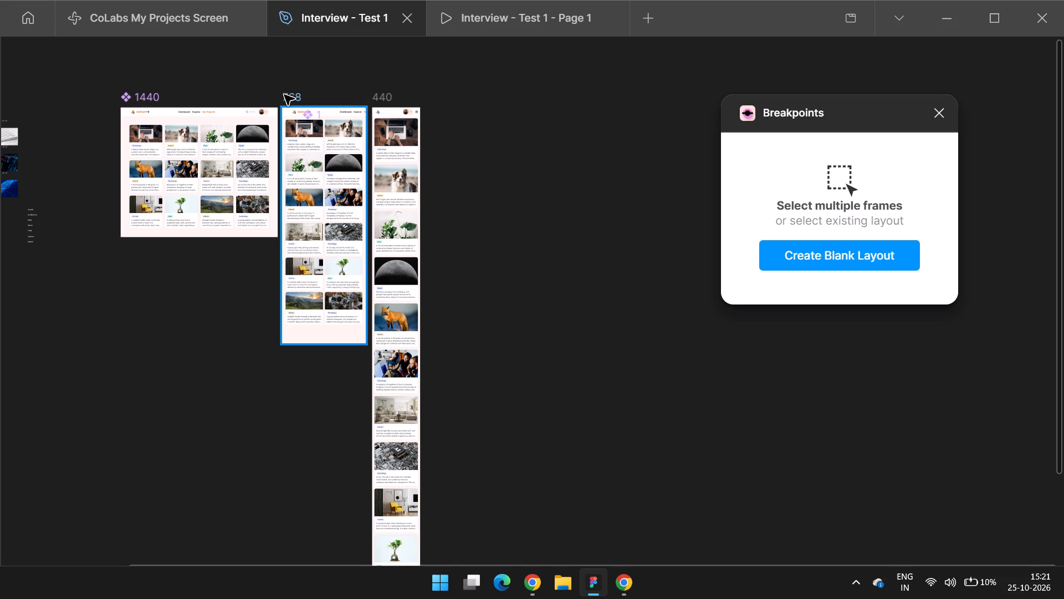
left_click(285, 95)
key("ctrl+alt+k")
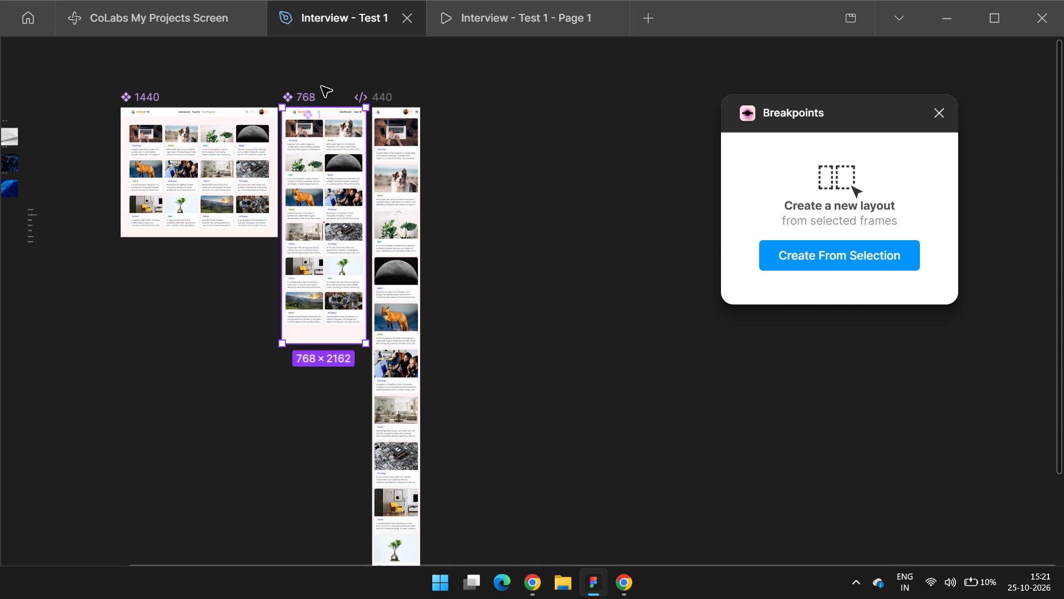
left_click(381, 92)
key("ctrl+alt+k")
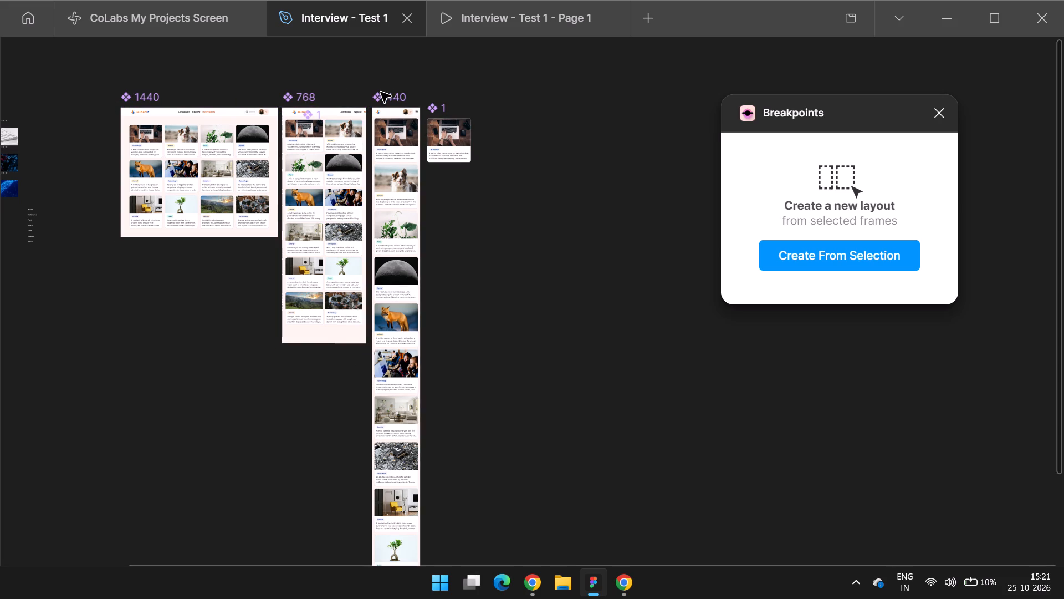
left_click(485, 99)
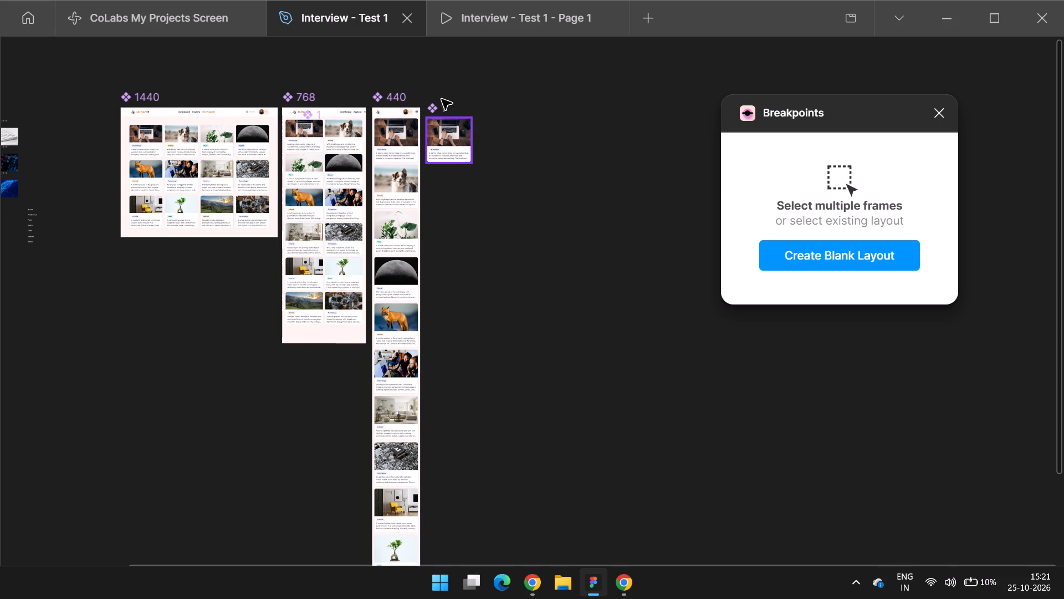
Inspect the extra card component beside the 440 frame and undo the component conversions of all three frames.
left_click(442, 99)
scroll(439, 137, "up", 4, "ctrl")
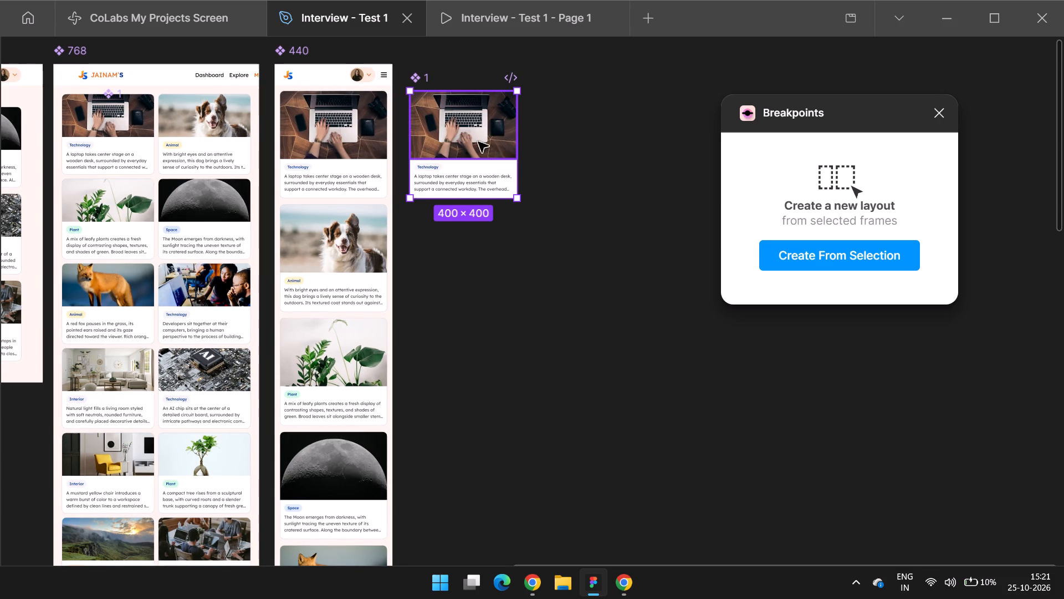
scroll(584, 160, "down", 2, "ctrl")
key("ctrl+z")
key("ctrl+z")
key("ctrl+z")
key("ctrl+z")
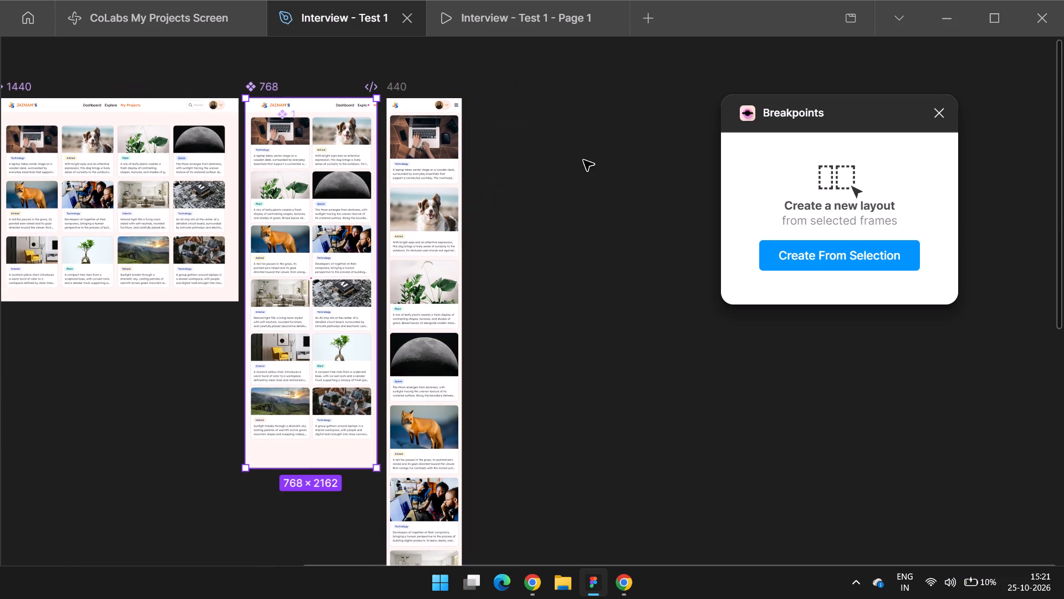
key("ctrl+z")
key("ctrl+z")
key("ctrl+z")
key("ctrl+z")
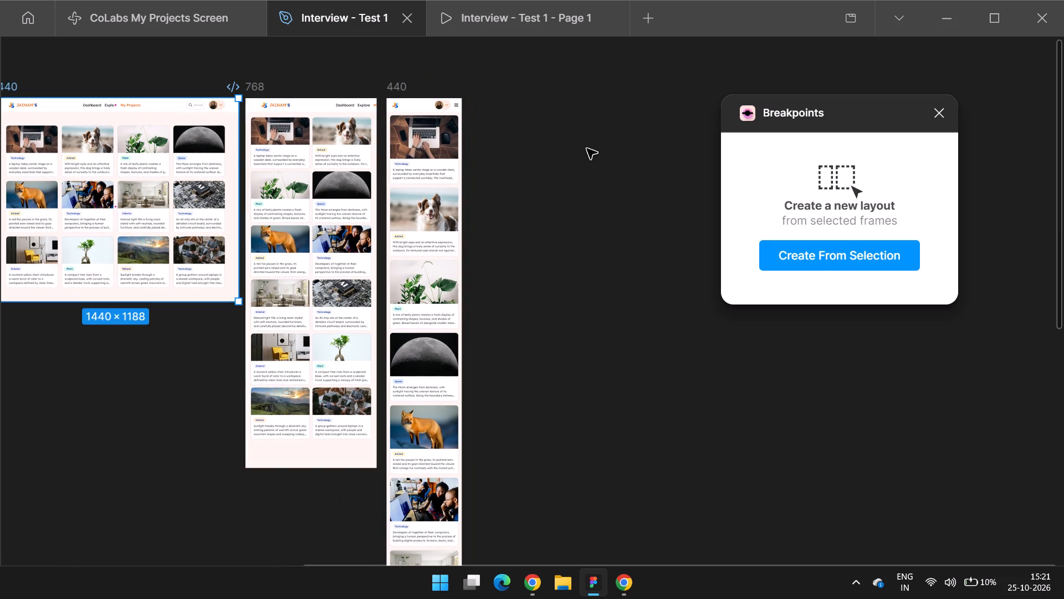
Convert the 440 frame into a component.
left_click(587, 149)
left_click(395, 90)
key("ctrl+alt+k")
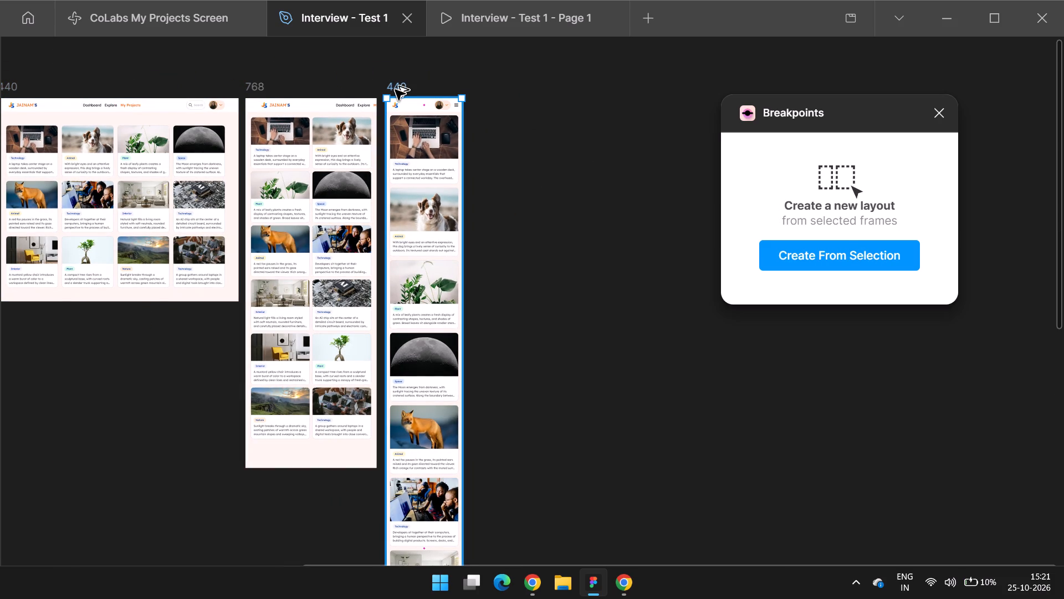
scroll(395, 90, "down", 1, "ctrl")
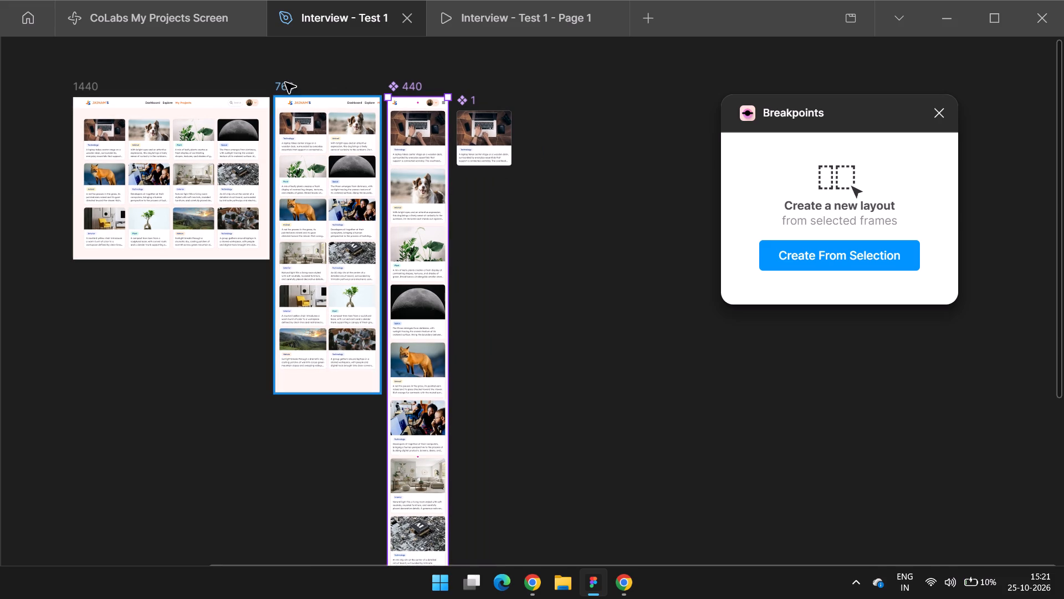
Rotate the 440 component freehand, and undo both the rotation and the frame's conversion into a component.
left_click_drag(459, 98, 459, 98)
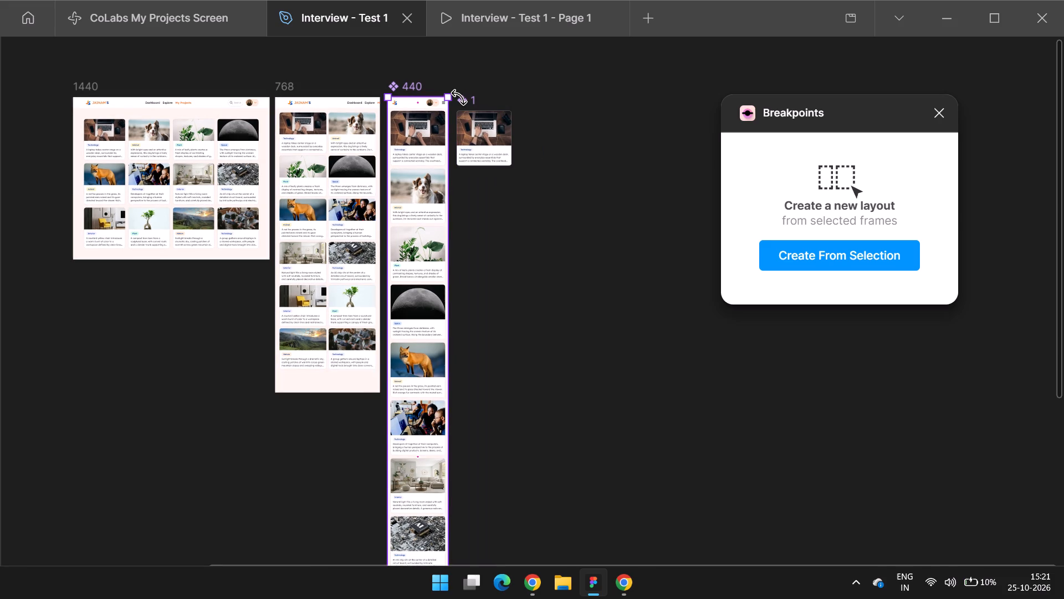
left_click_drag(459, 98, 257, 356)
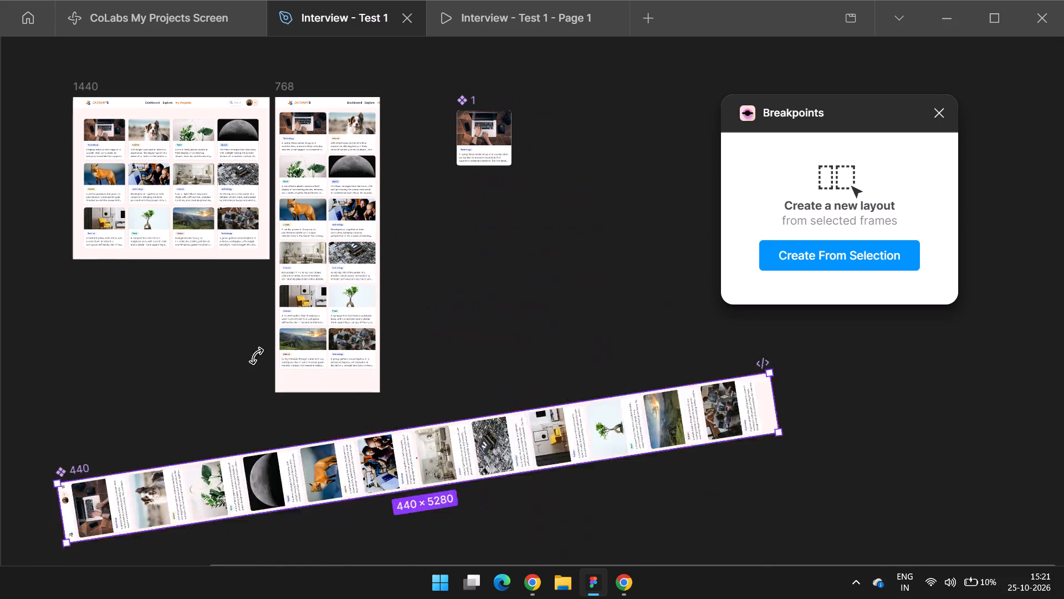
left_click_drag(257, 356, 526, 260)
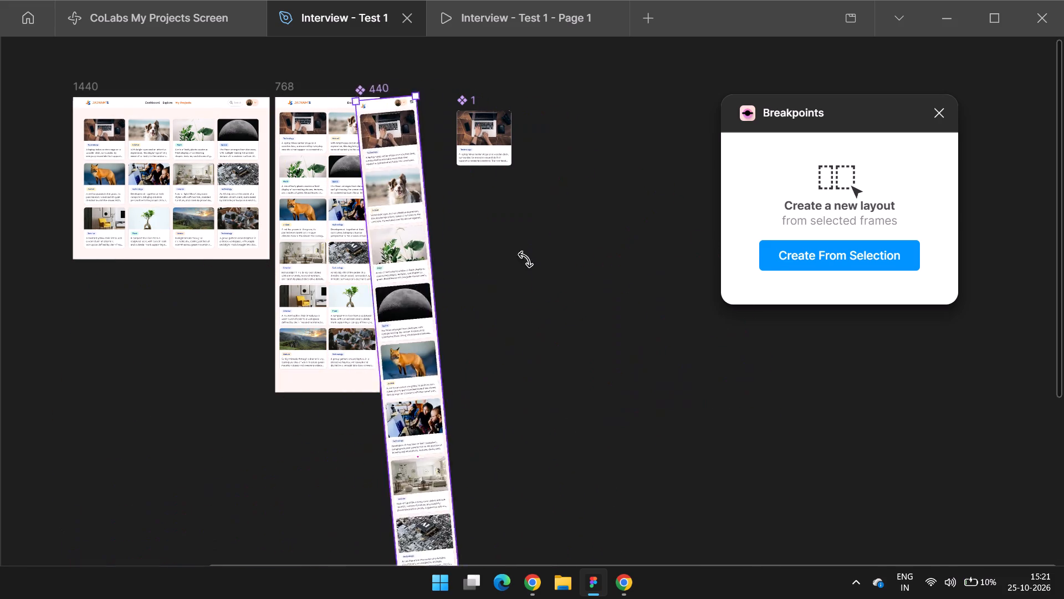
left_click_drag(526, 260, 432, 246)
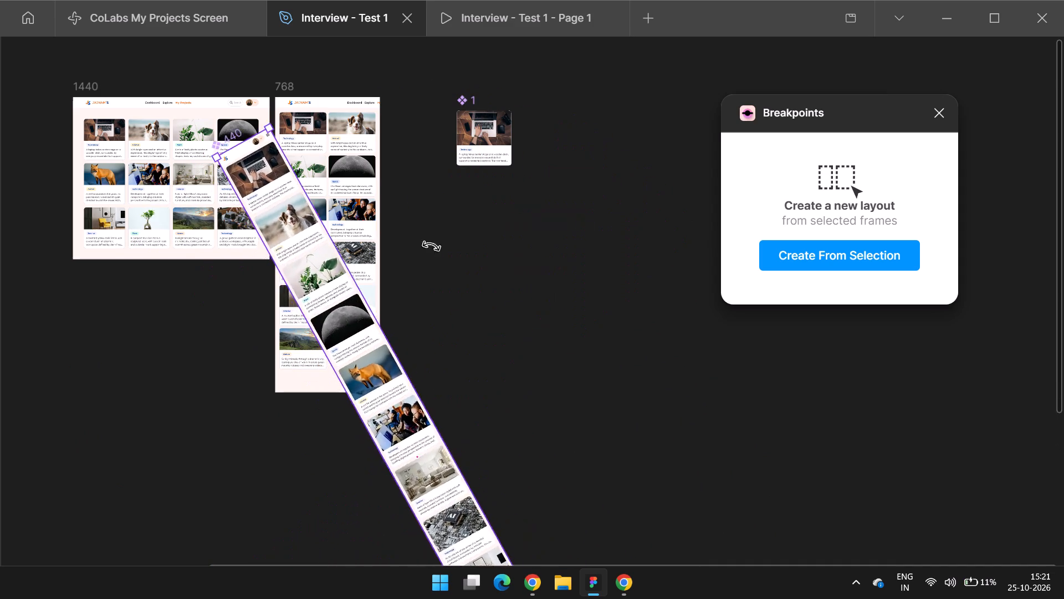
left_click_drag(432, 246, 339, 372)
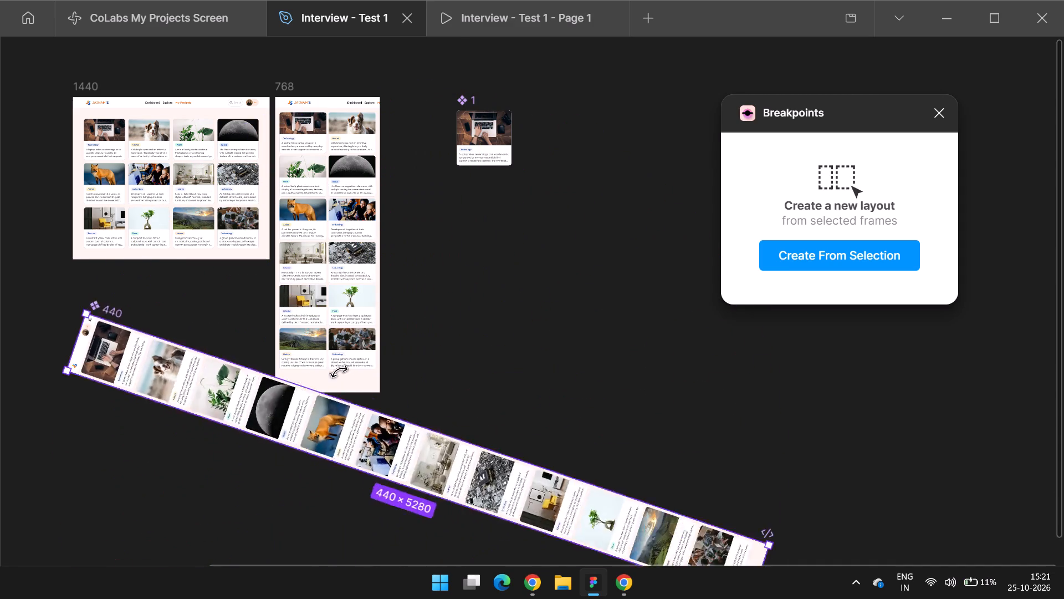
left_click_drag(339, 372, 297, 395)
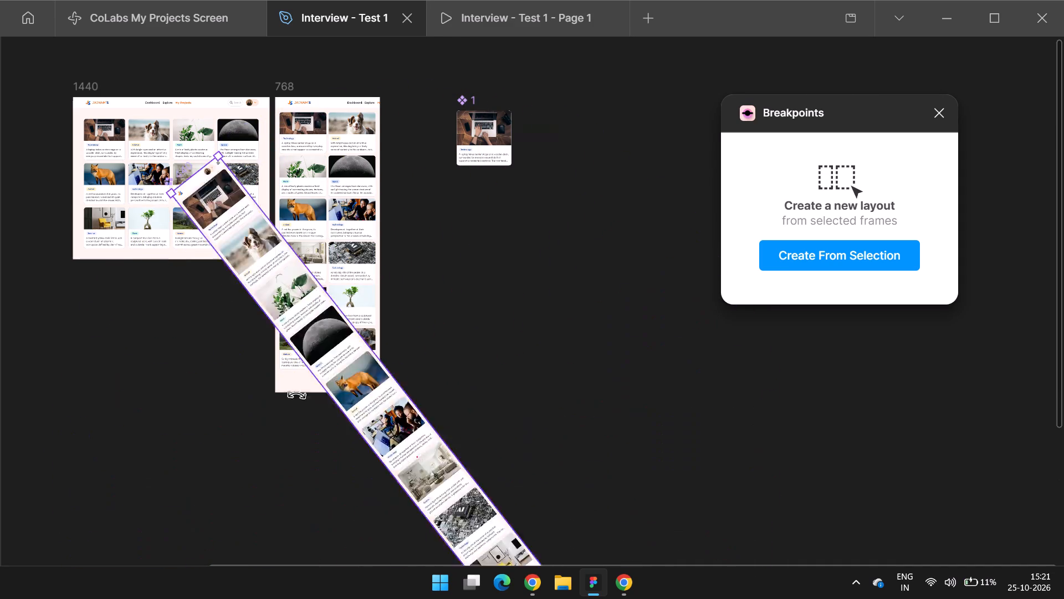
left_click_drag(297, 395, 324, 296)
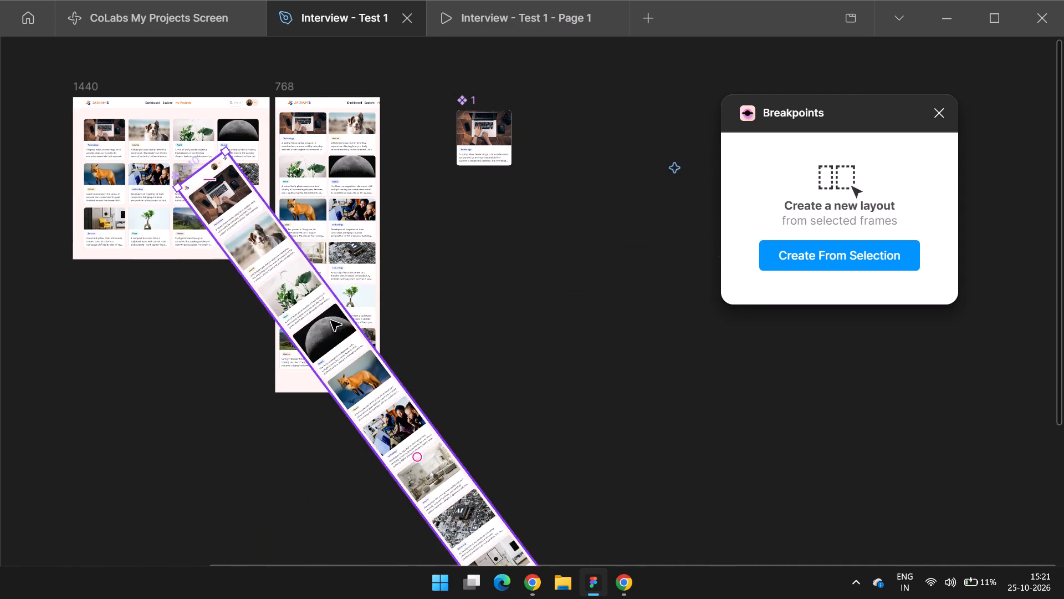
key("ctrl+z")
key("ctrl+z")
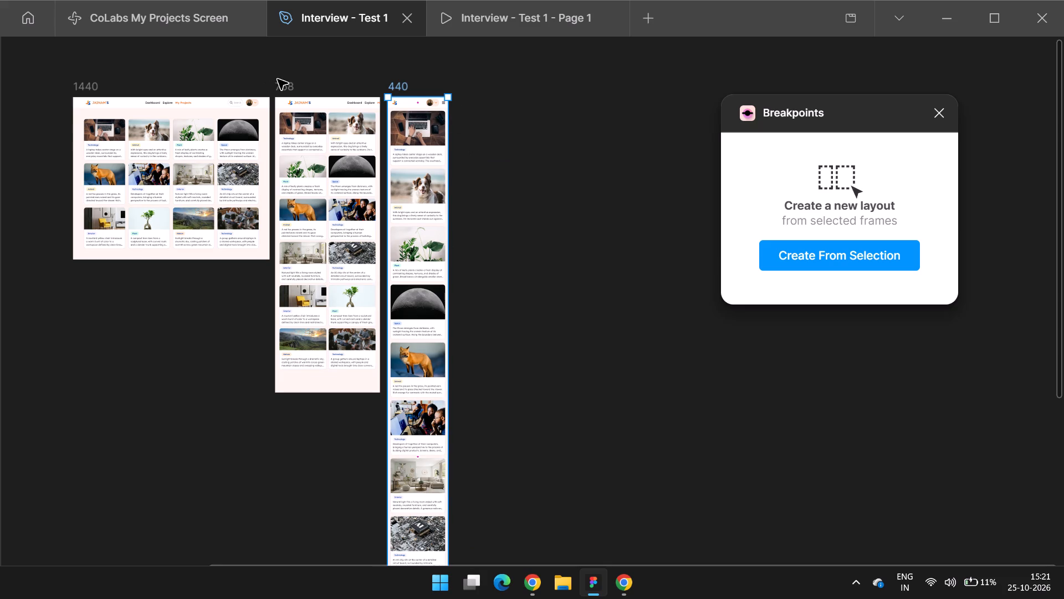
Convert the 768, 1440 and 440 frames into separate components, moving the 440 frame slightly away from the 768 frame.
left_click(279, 79)
key("ctrl+alt+k")
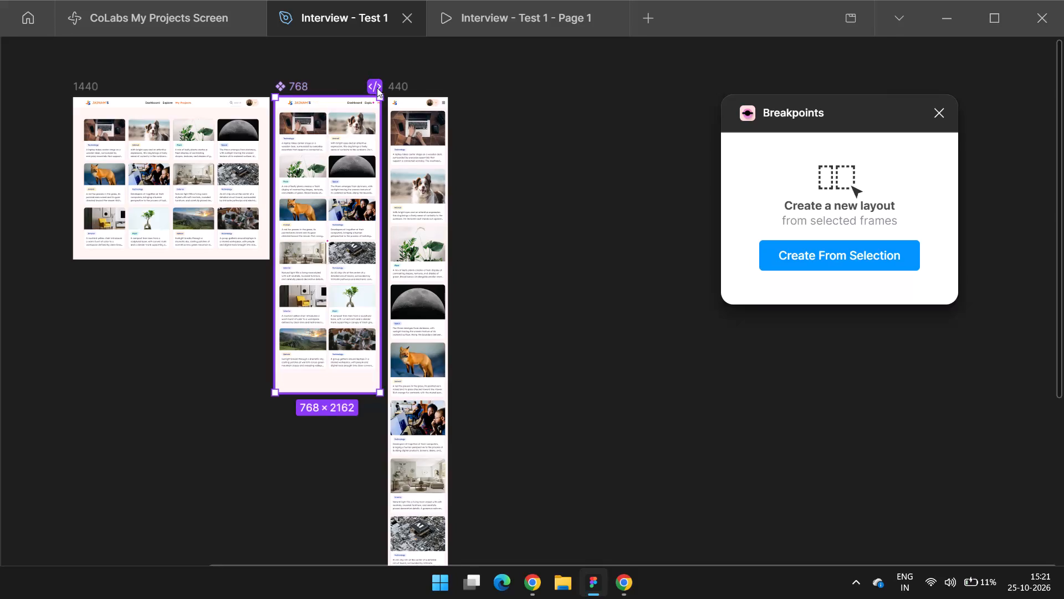
left_click(95, 89)
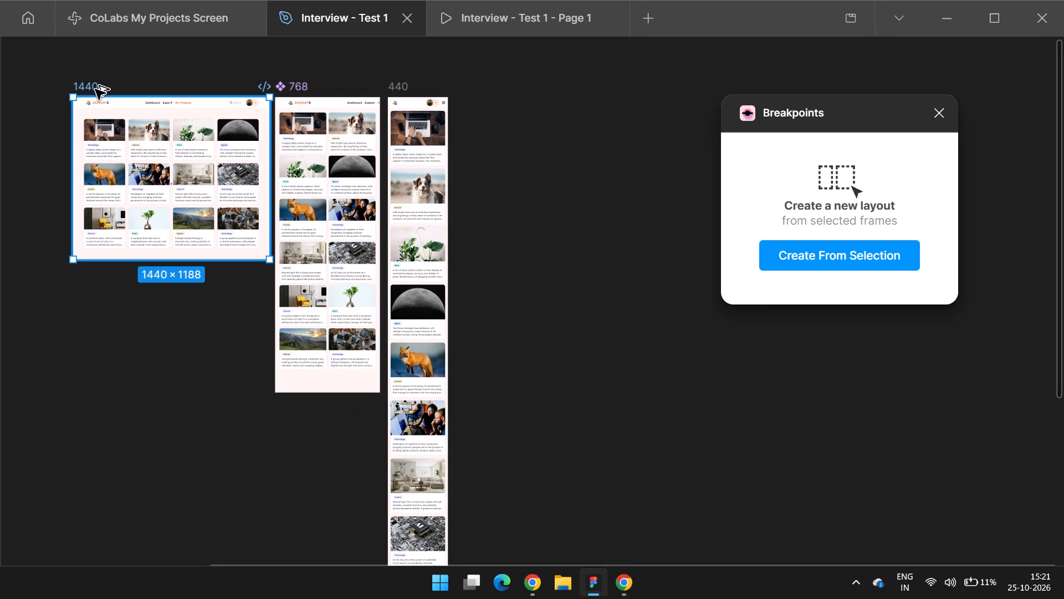
key("ctrl+alt+k")
left_click_drag(397, 80, 415, 82)
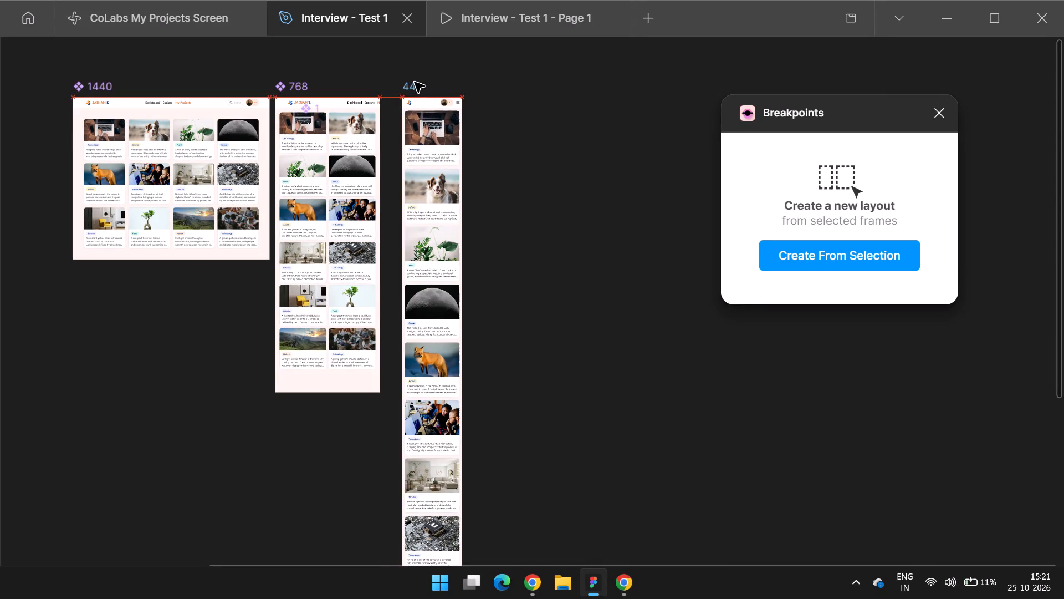
left_click_drag(415, 82, 405, 84)
key("ctrl+alt+k")
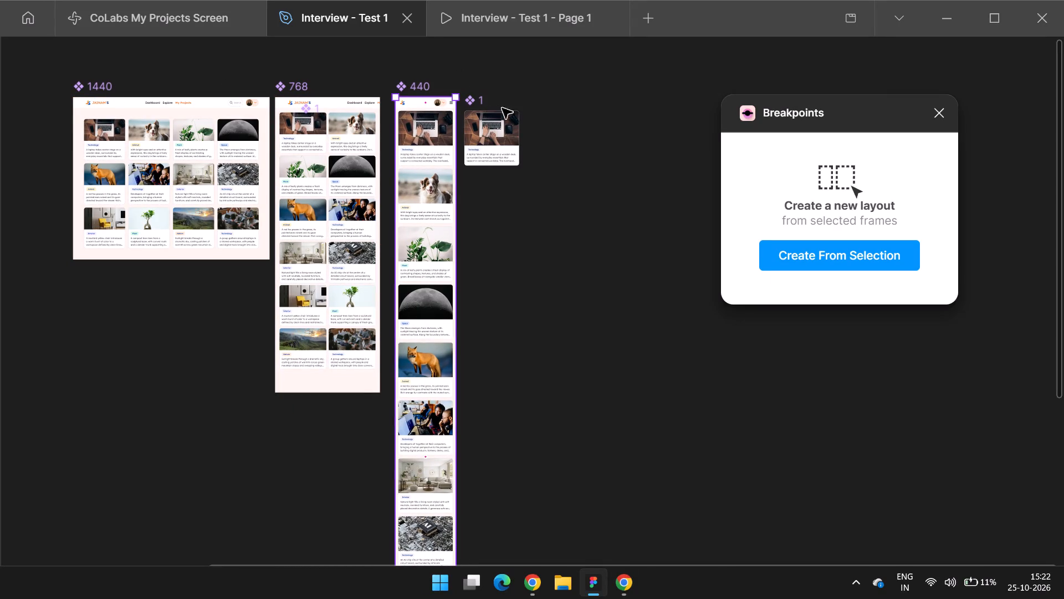
Create a blank layout in the Breakpoints plugin with nothing selected on the canvas.
left_click(590, 108)
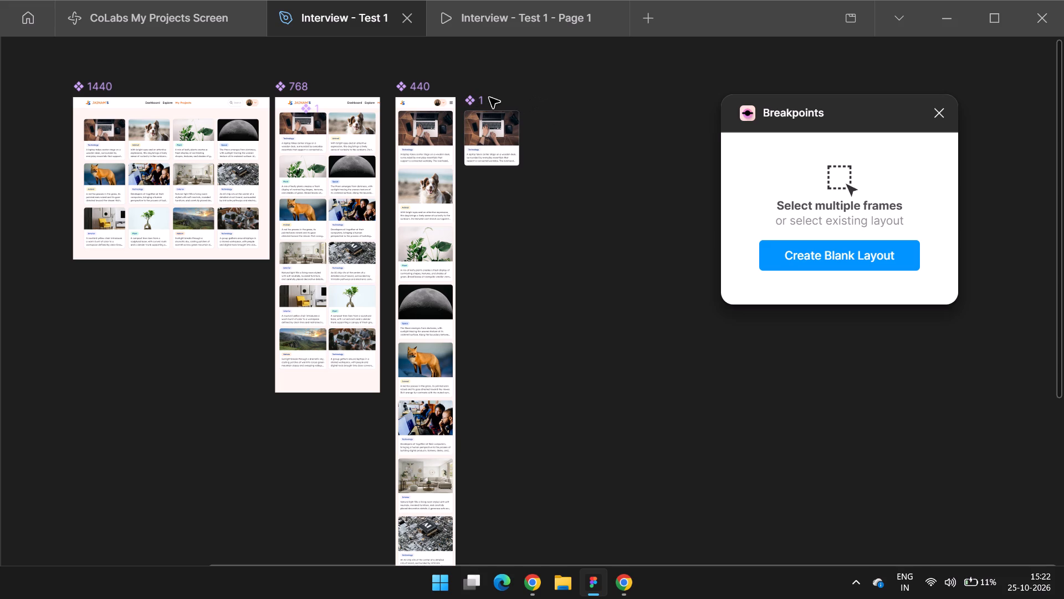
left_click(628, 146)
scroll(582, 118, "down", 2, "ctrl")
left_click(852, 265)
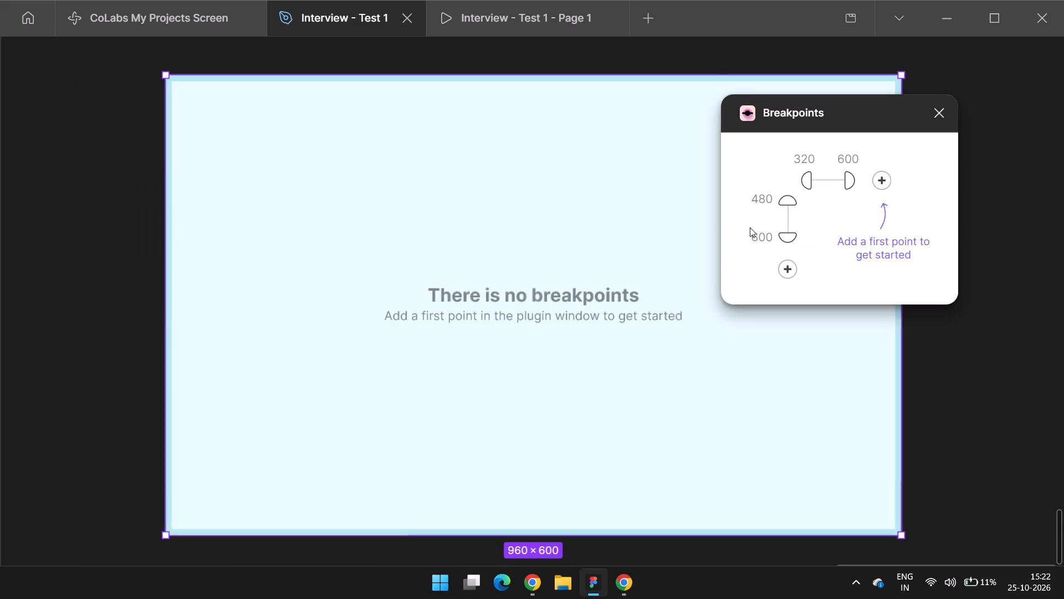
Add two horizontal breakpoints to the blank layout to divide its width into three ranges.
scroll(659, 186, "down", 9, "ctrl")
scroll(681, 148, "up", 4)
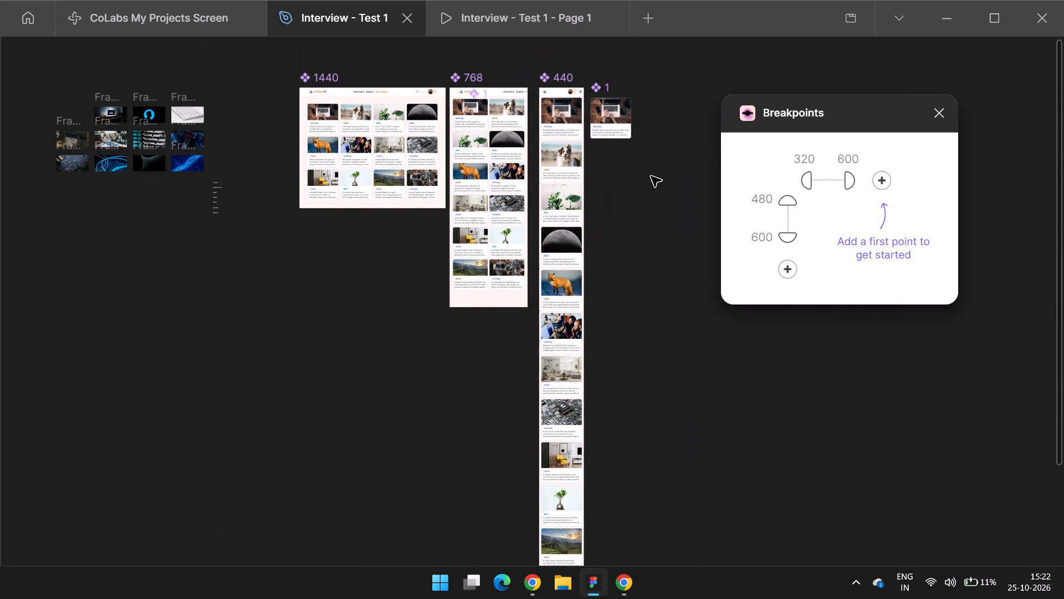
scroll(590, 133, "up", 1, "ctrl")
scroll(590, 133, "down", 3, "ctrl")
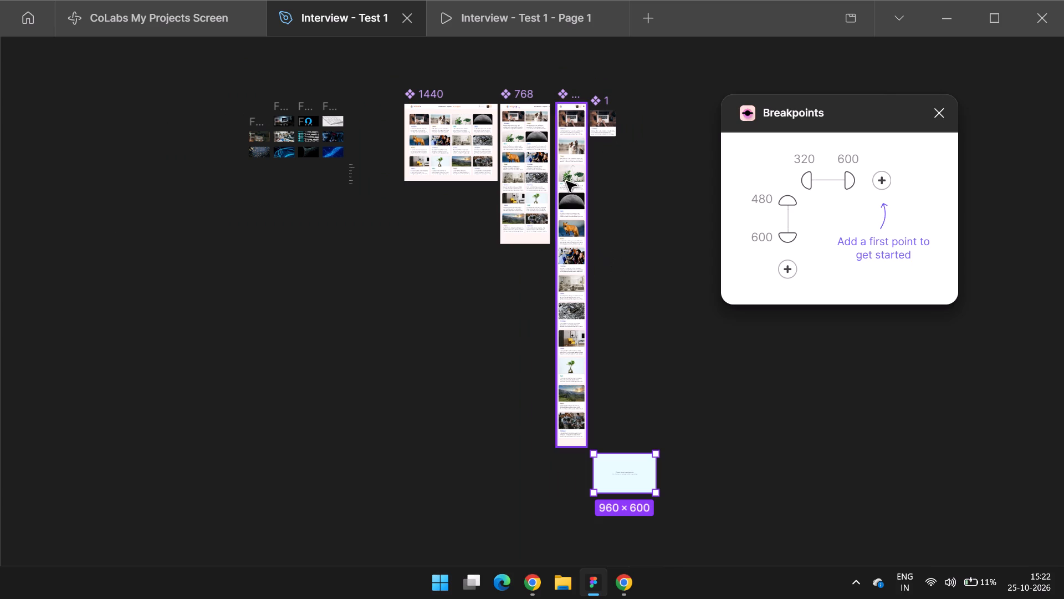
left_click(887, 184)
left_click(927, 178)
Set the layout's maximum width to 1440 and its two horizontal breakpoints to 768 and 440.
left_click(937, 163)
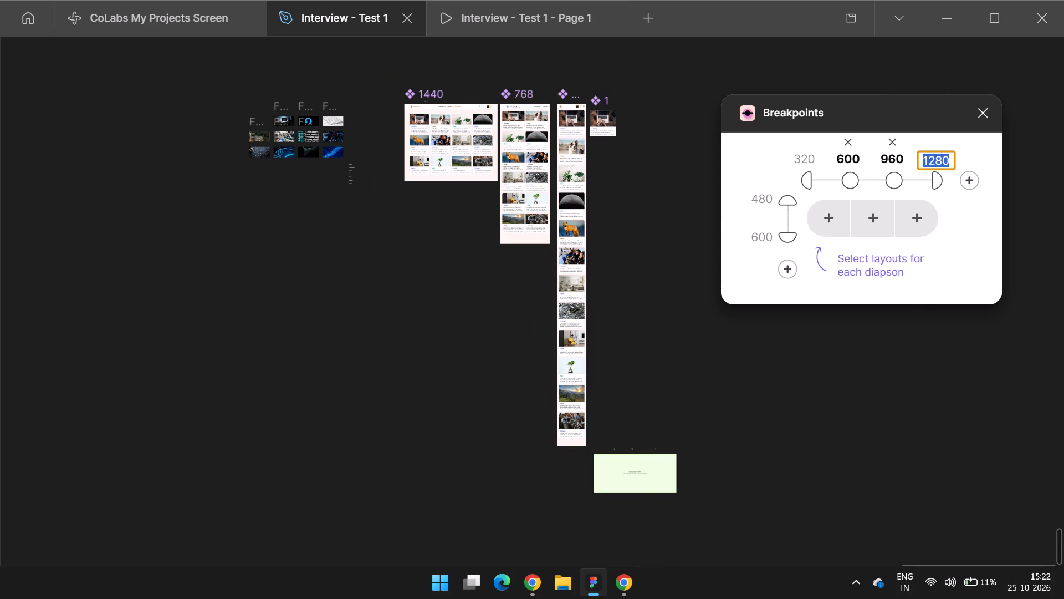
type("1440")
key("Return")
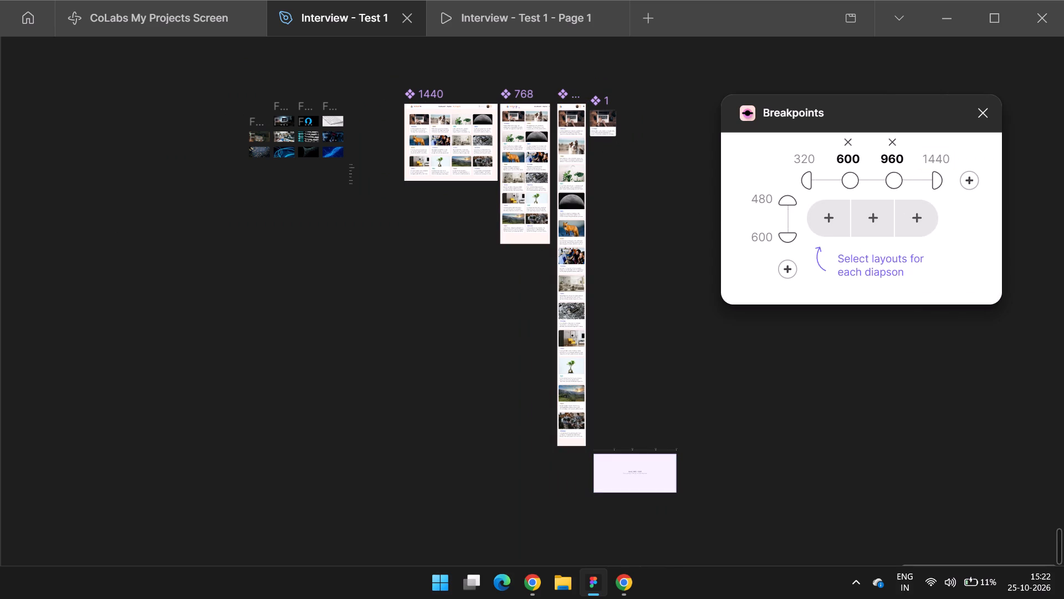
left_click(882, 162)
type("768")
key("Return")
left_click(848, 162)
type("440")
key("Return")
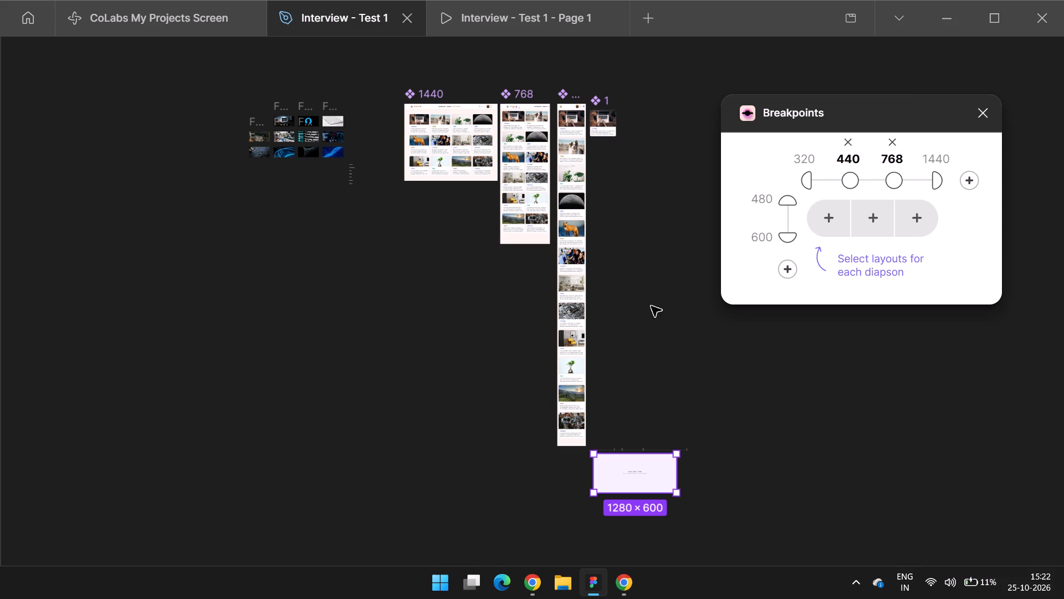
Resize the layout frame to its 1440 maximum width using the breakpoint scale.
left_click(974, 201)
left_click(921, 148)
left_click(935, 173)
Assign the 1440, 768 and 440 components as master layouts for the 768–1440, 440–767 and 320–439 width ranges respectively.
scroll(660, 478, "up", 7, "ctrl")
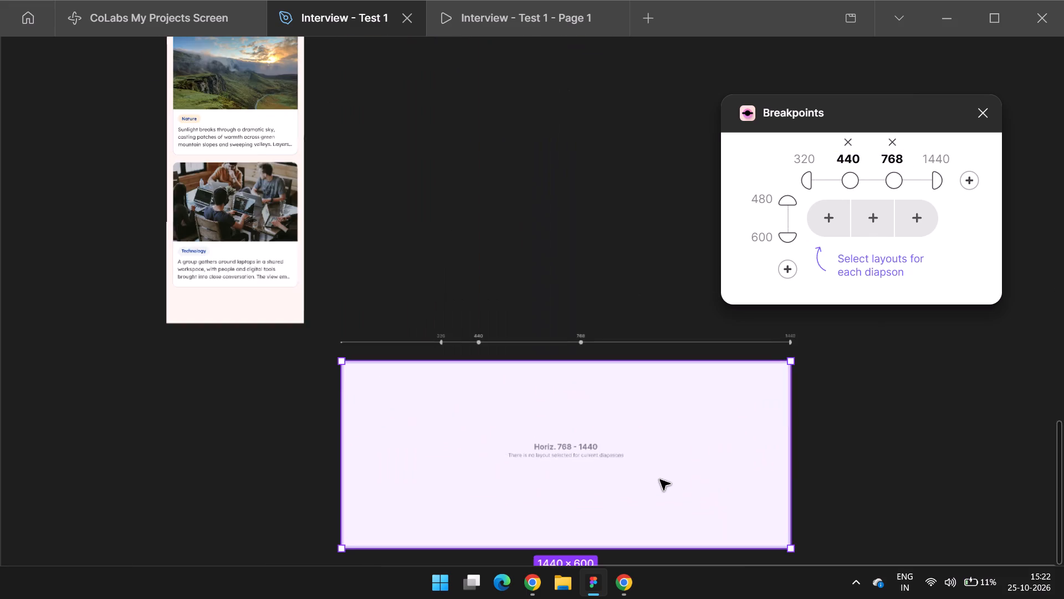
scroll(685, 430, "down", 6, "ctrl")
scroll(531, 355, "up", 3)
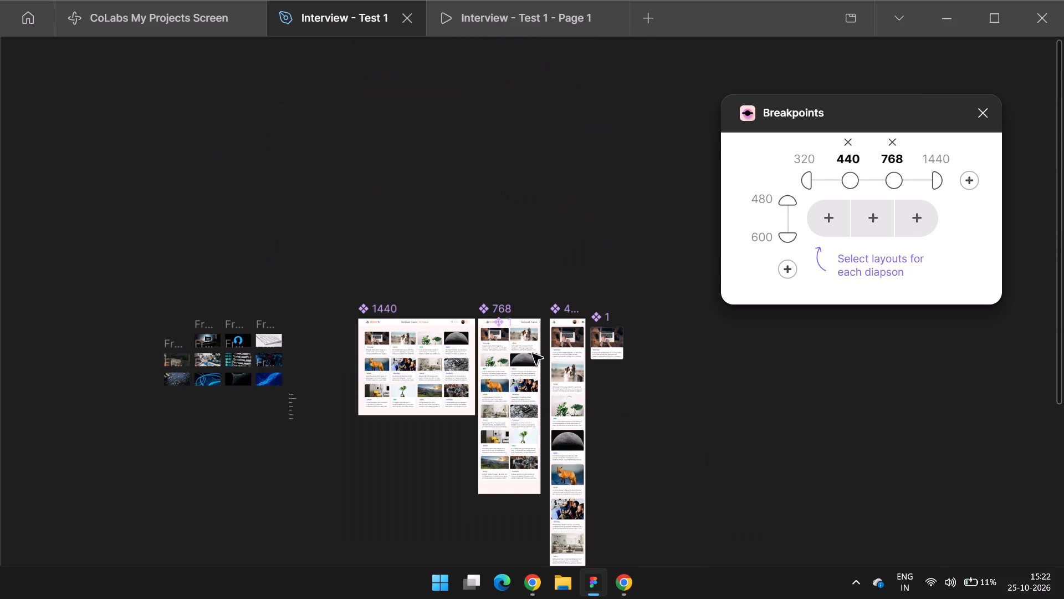
scroll(529, 353, "down", 1)
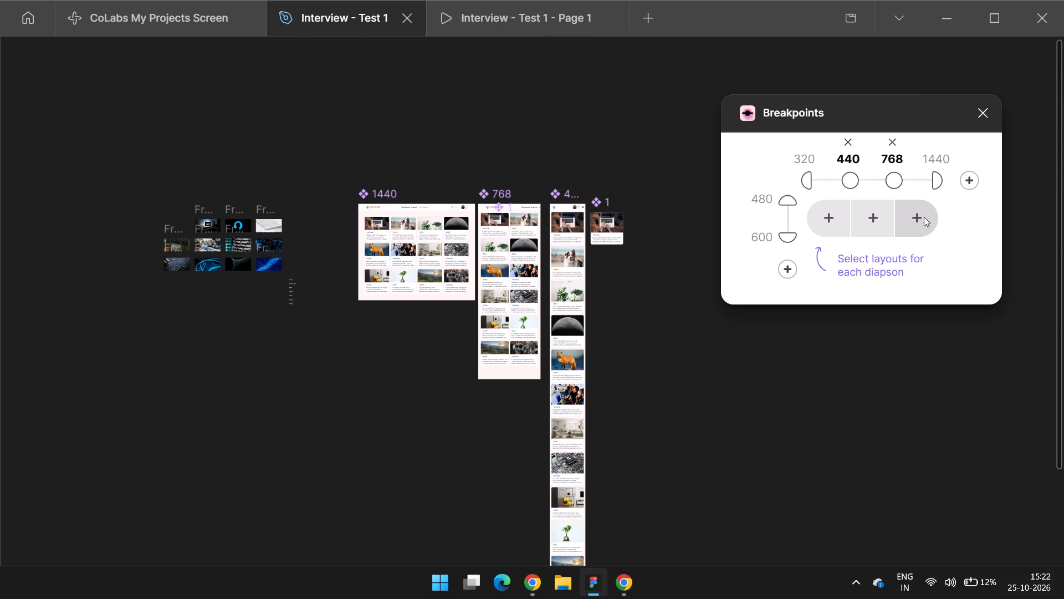
left_click(924, 217)
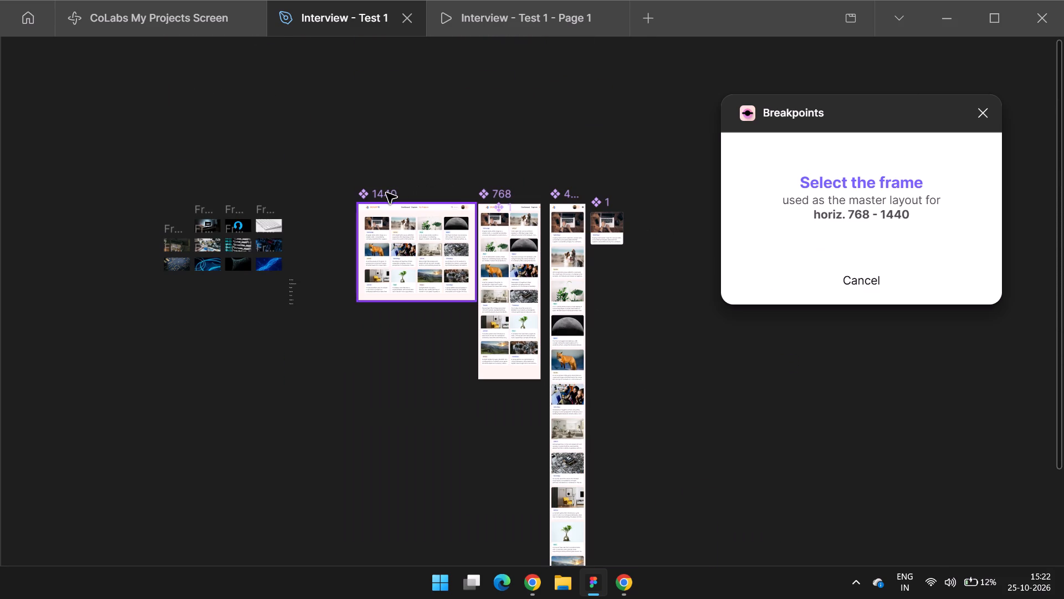
left_click(386, 193)
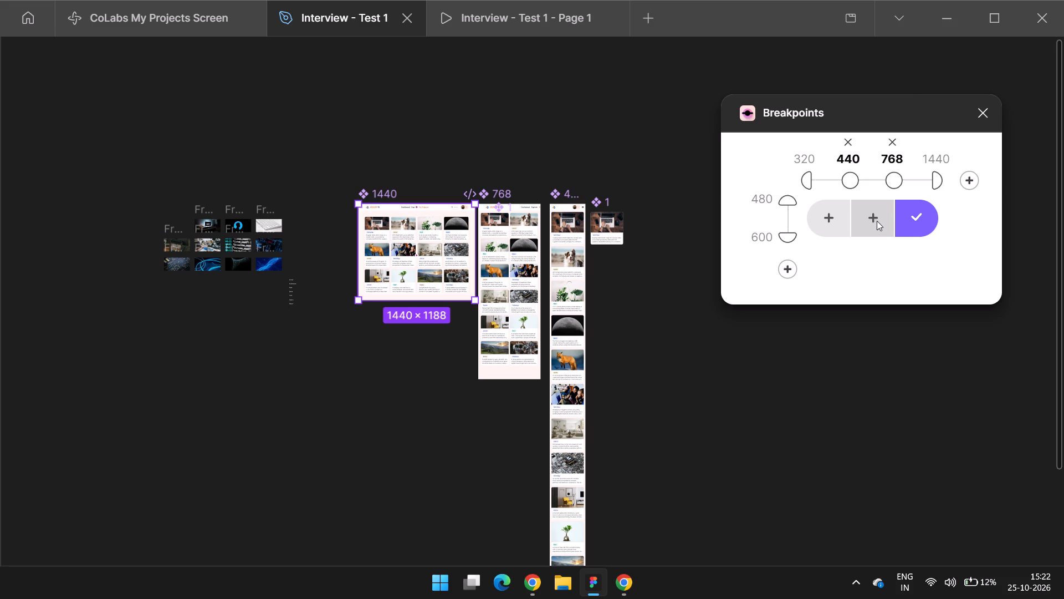
left_click(874, 220)
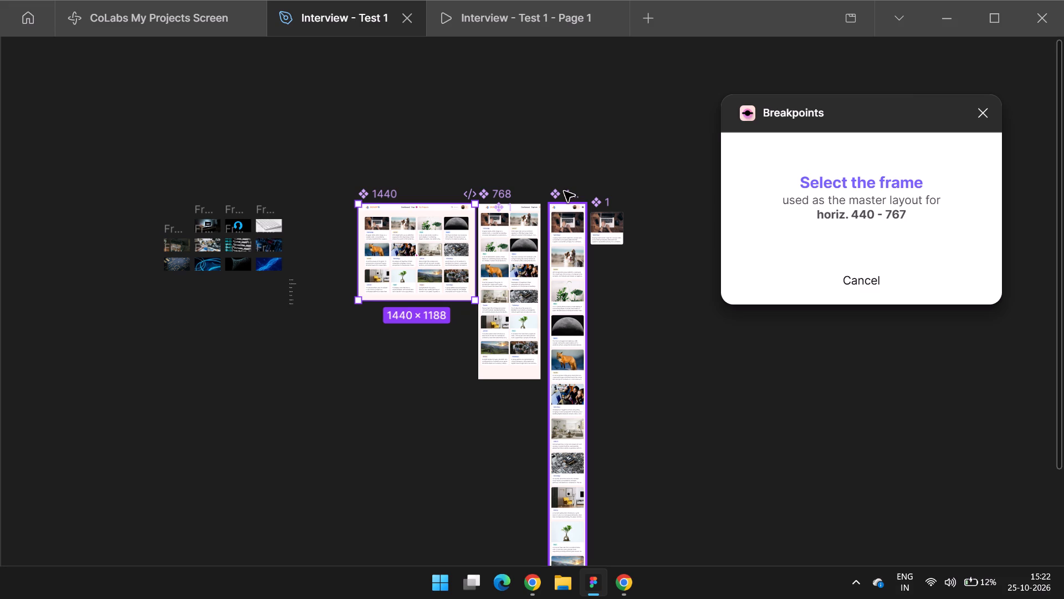
left_click(502, 191)
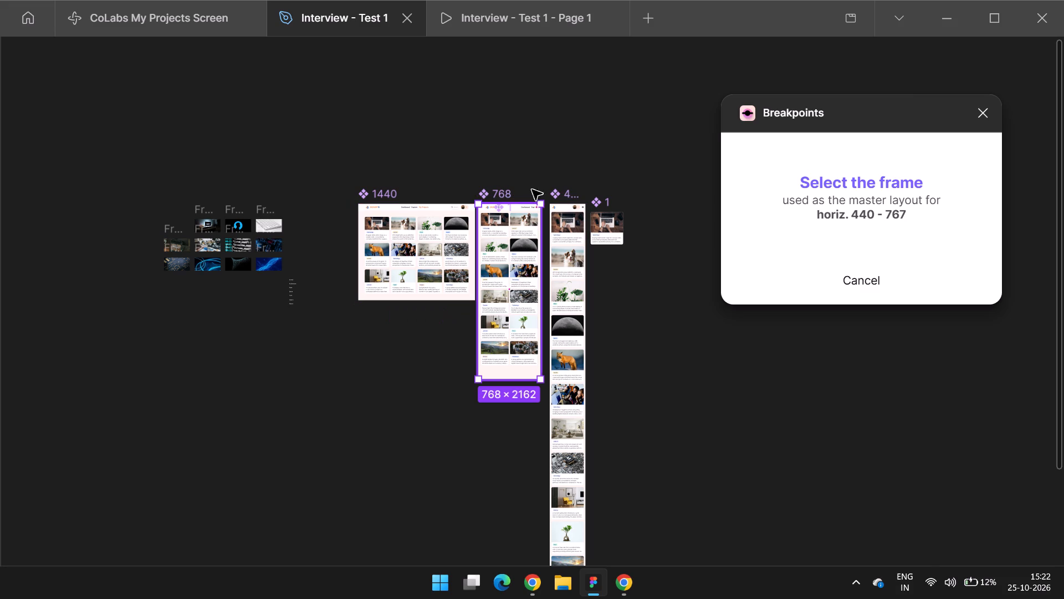
left_click(835, 219)
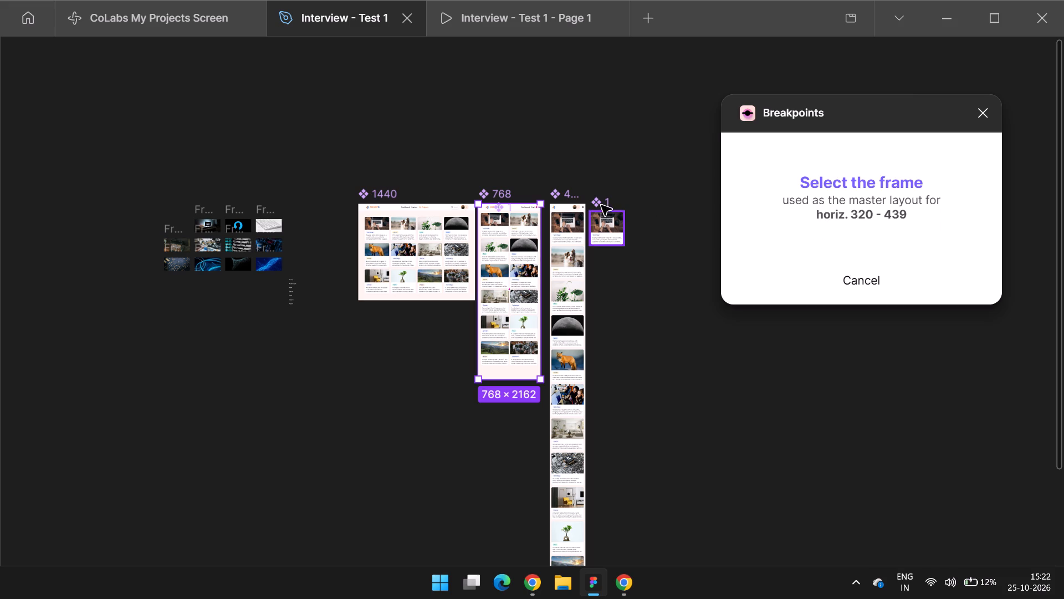
left_click(560, 192)
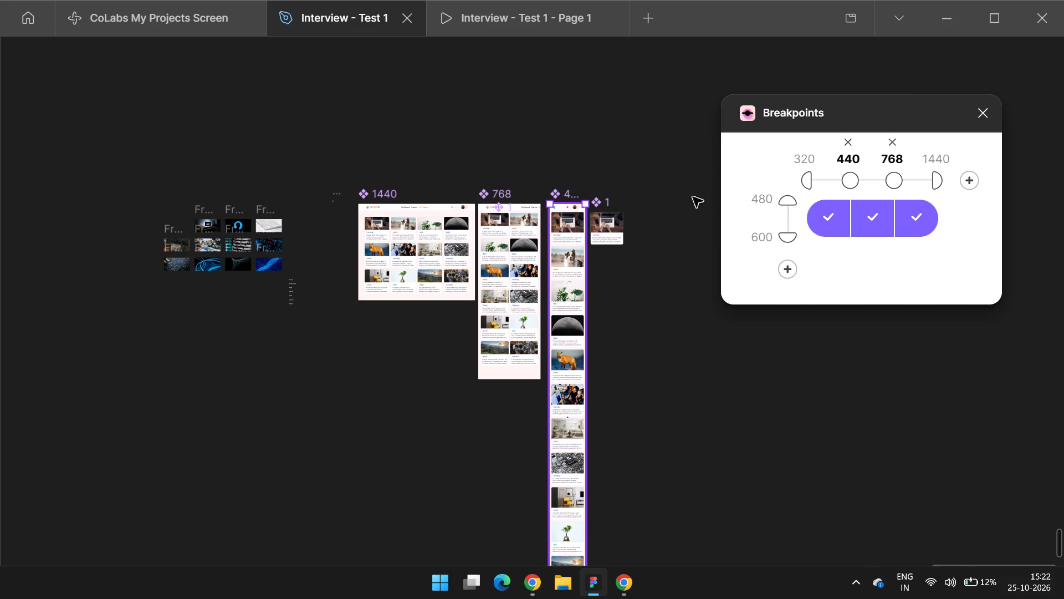
Test the responsive layout by narrowing its width past the 768 and 440 breakpoints and widening it back to 1440.
scroll(669, 304, "down", 3)
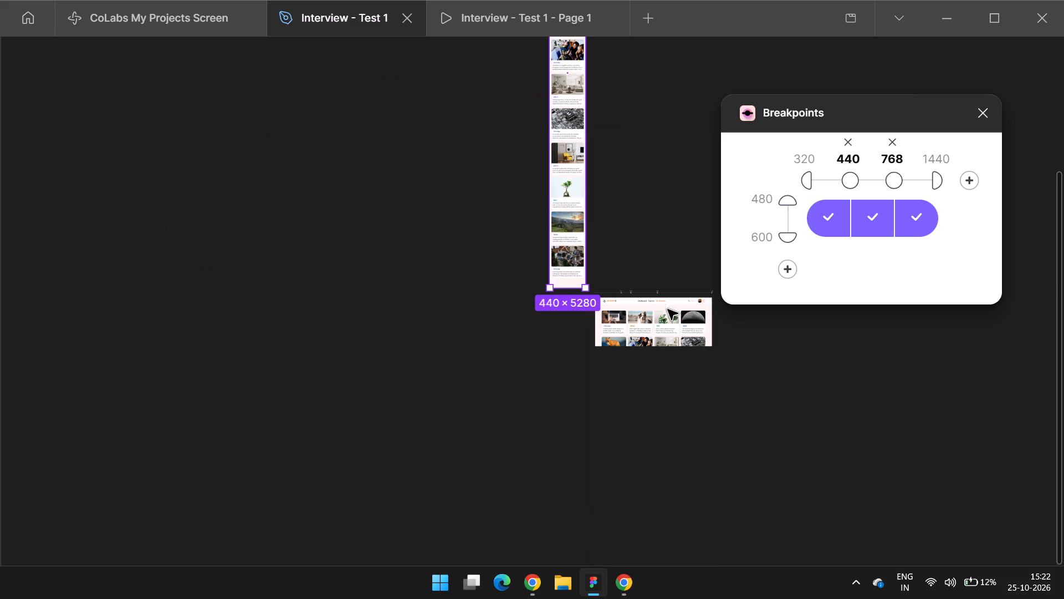
scroll(720, 397, "up", 4, "ctrl")
scroll(619, 306, "up", 2, "ctrl")
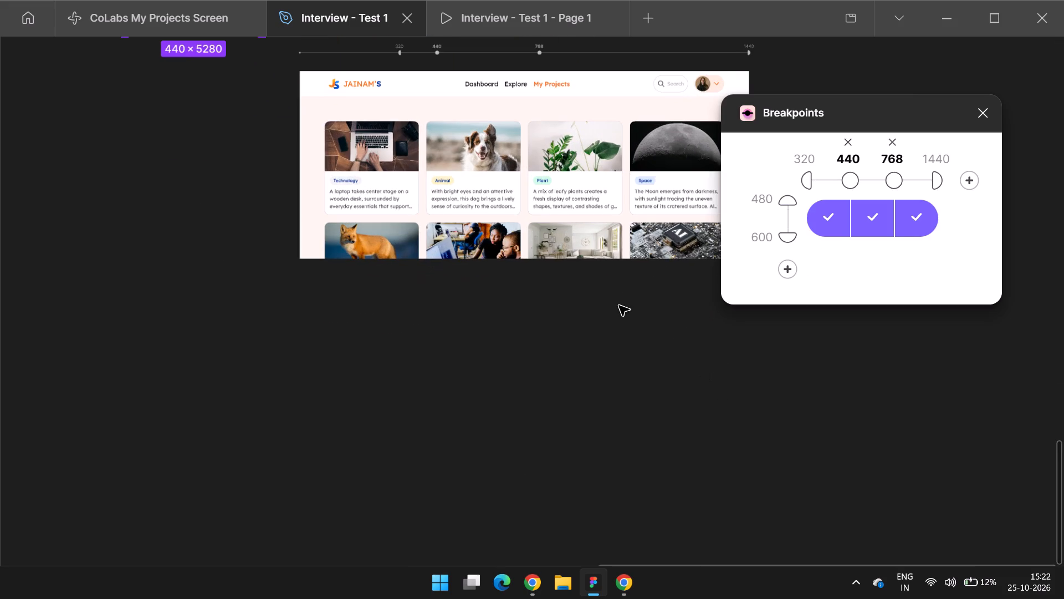
left_click_drag(833, 105, 918, 251)
left_click(401, 119)
left_click_drag(750, 186, 748, 187)
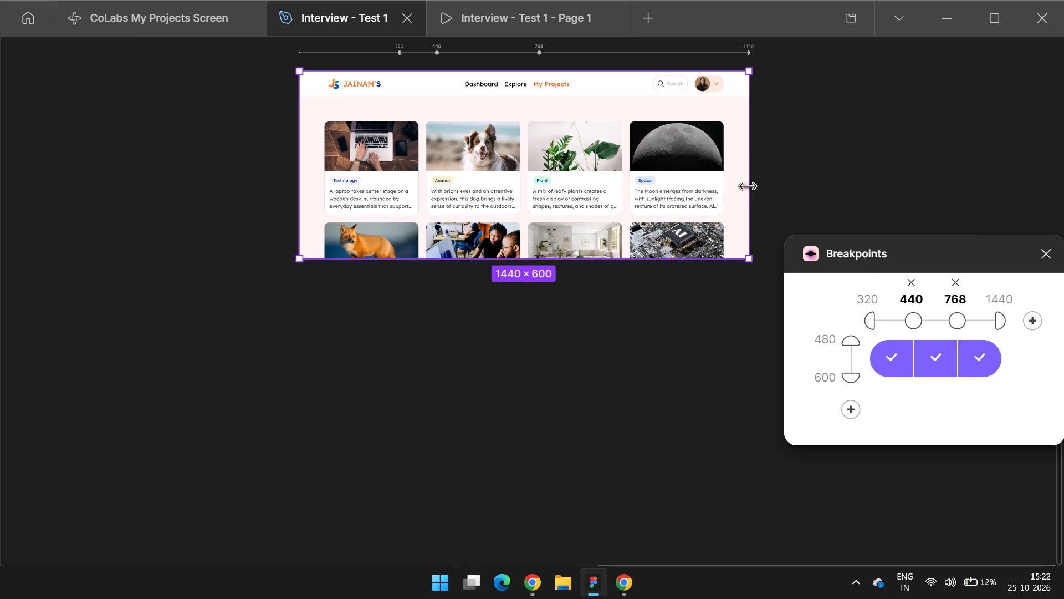
left_click_drag(748, 187, 531, 212)
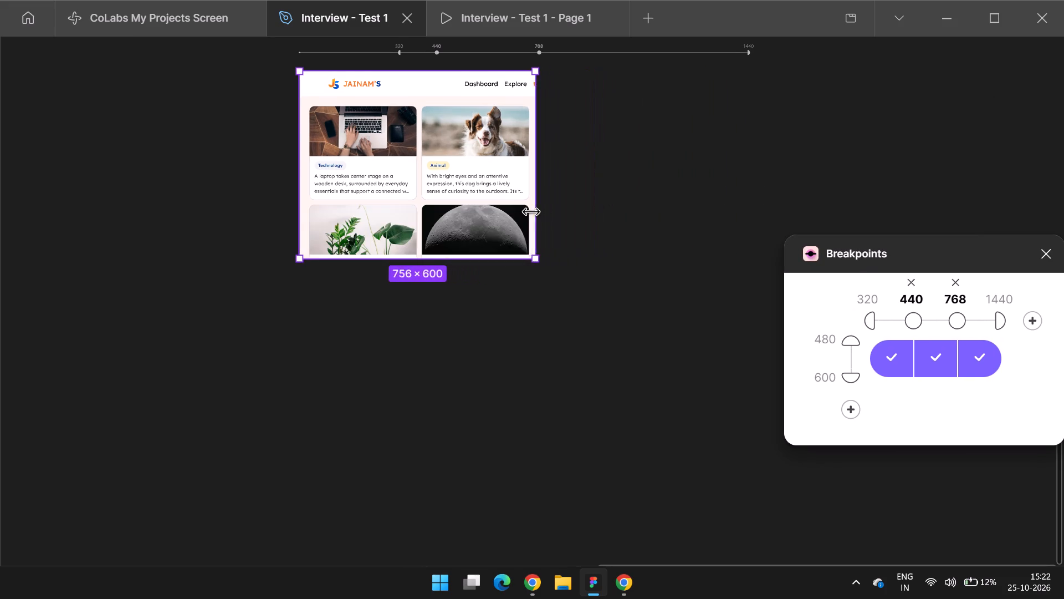
left_click_drag(531, 212, 436, 216)
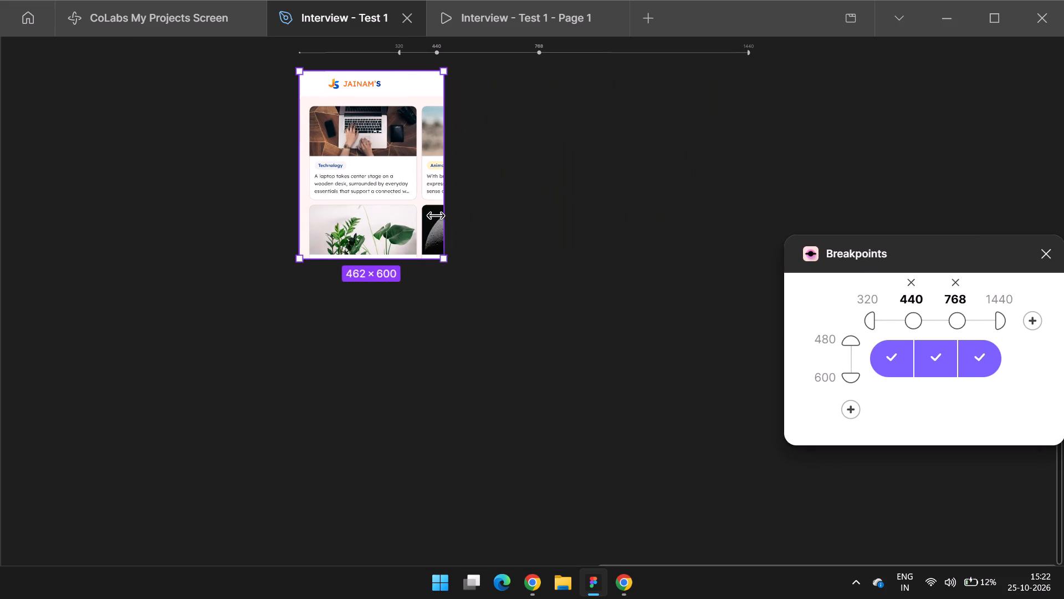
left_click_drag(436, 216, 429, 218)
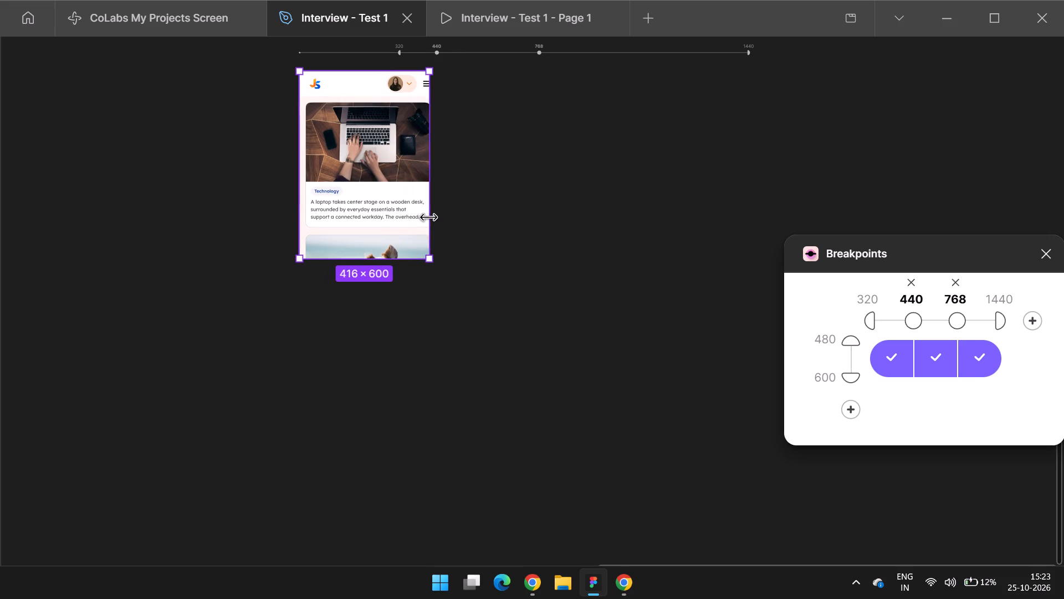
left_click_drag(429, 218, 601, 242)
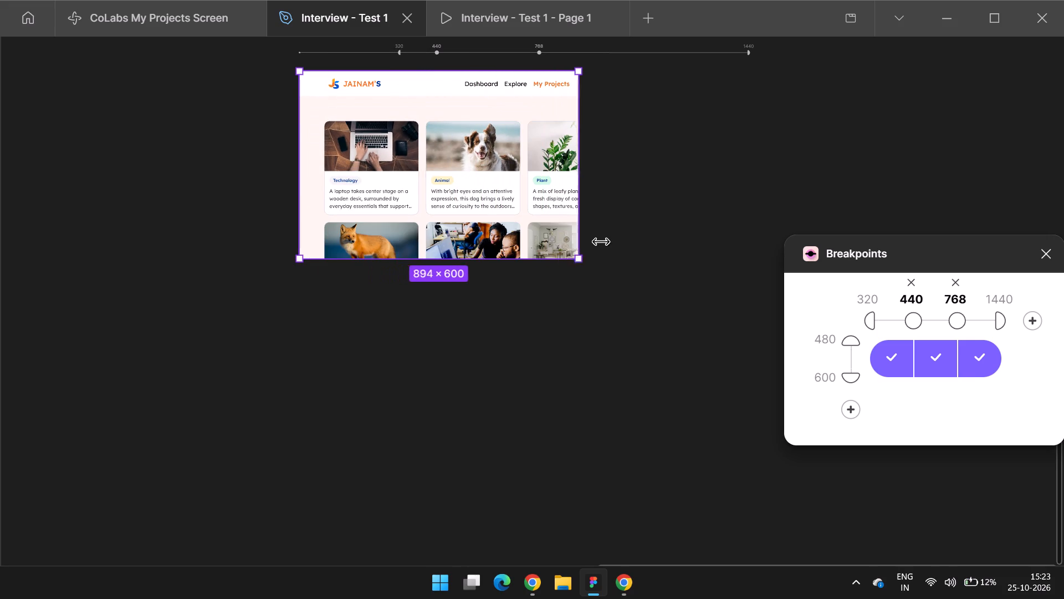
left_click_drag(601, 242, 753, 256)
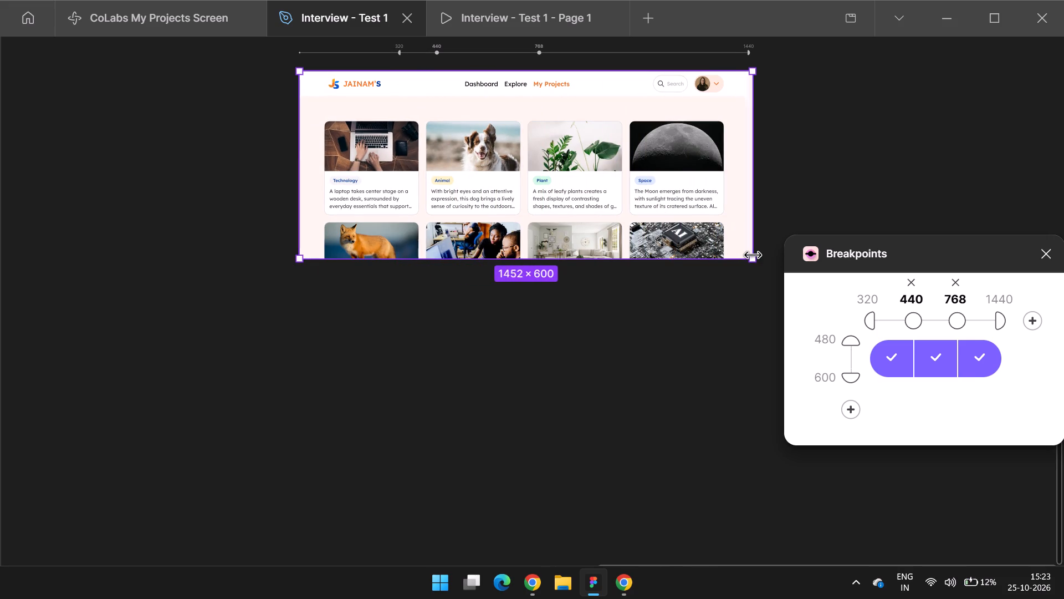
left_click_drag(753, 256, 750, 268)
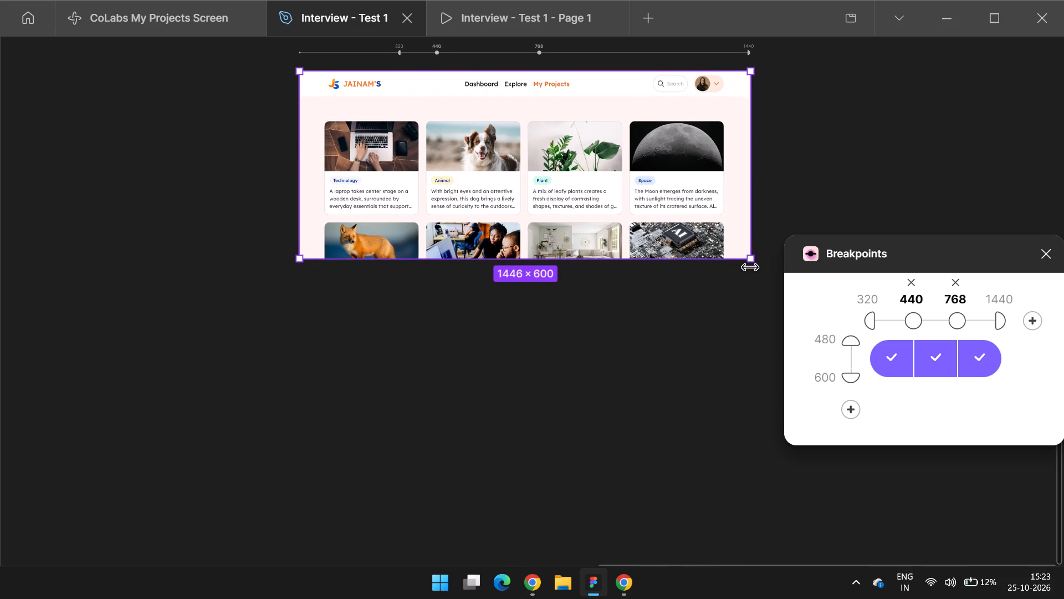
left_click_drag(750, 268, 748, 269)
Extend the layout's height to about 1574 so that all its project cards fit.
left_click_drag(700, 255, 690, 388)
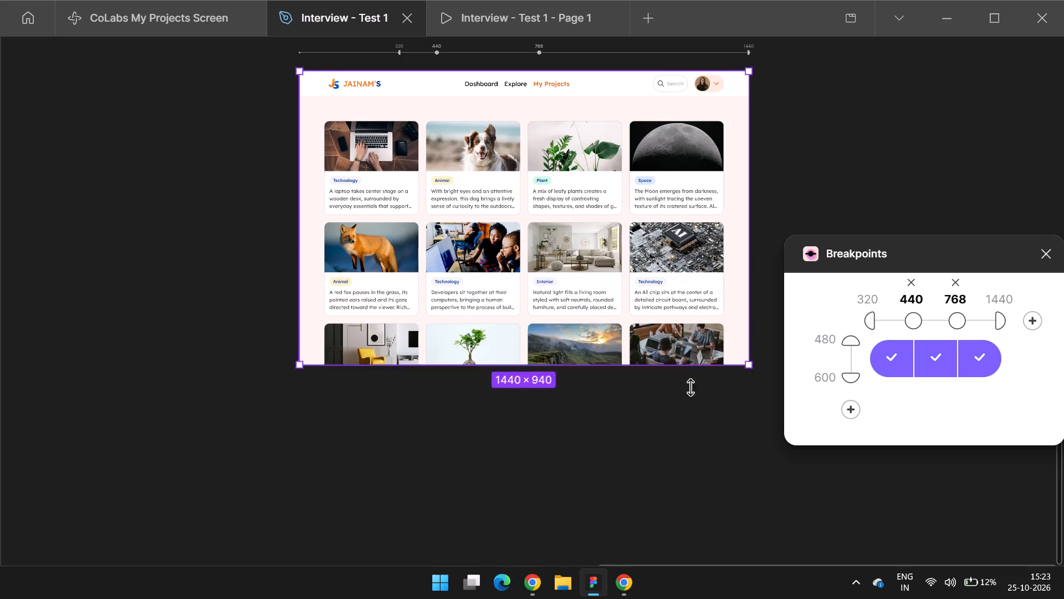
left_click_drag(690, 388, 694, 399)
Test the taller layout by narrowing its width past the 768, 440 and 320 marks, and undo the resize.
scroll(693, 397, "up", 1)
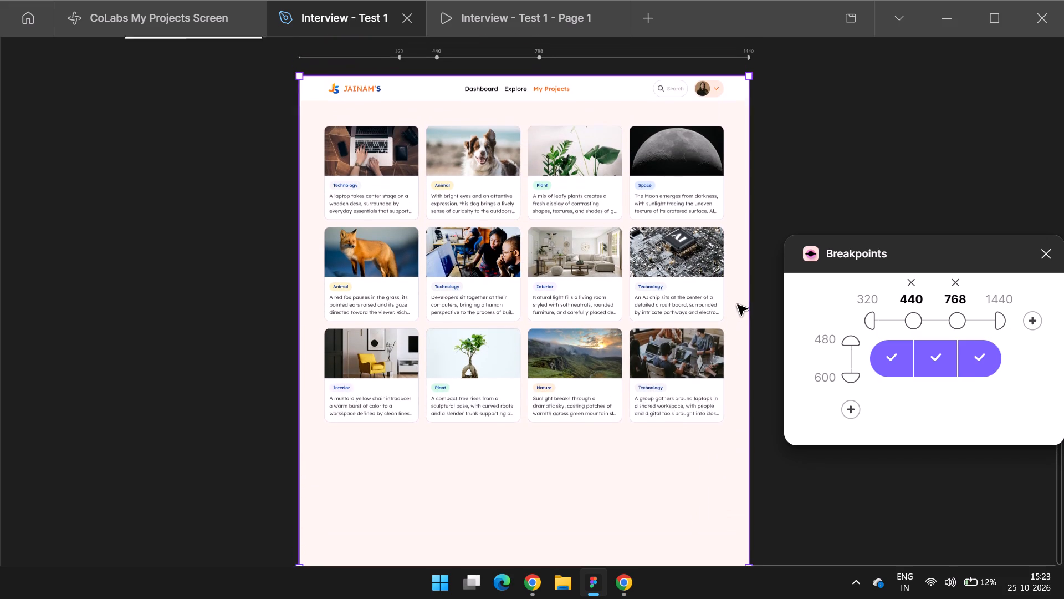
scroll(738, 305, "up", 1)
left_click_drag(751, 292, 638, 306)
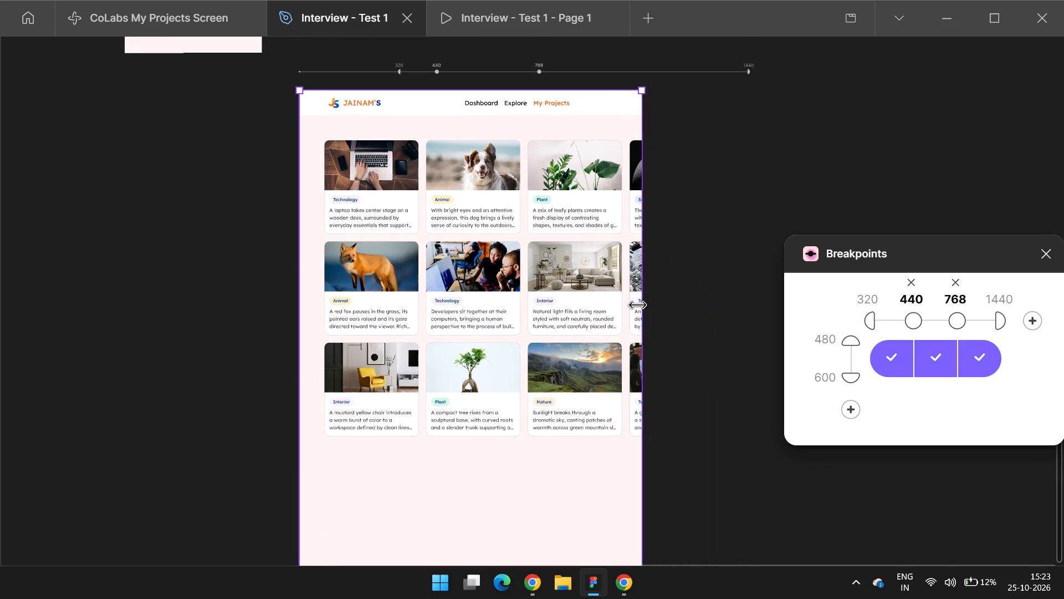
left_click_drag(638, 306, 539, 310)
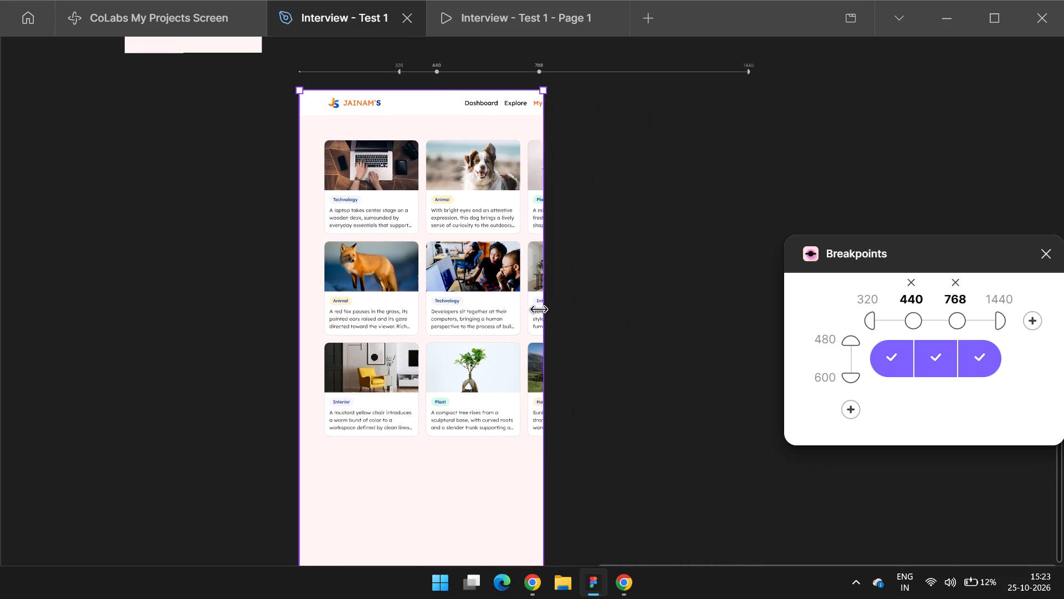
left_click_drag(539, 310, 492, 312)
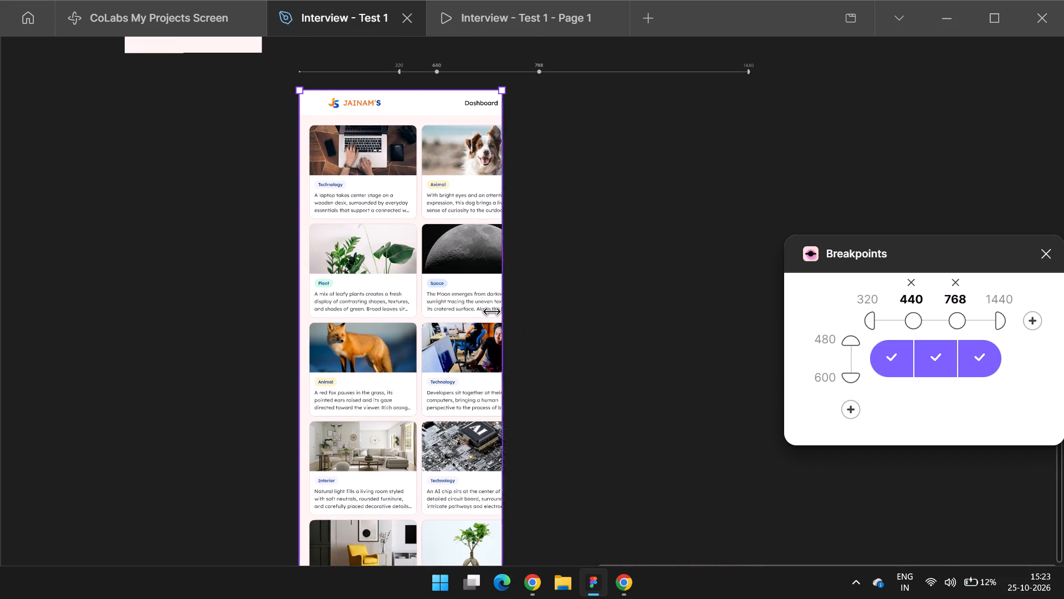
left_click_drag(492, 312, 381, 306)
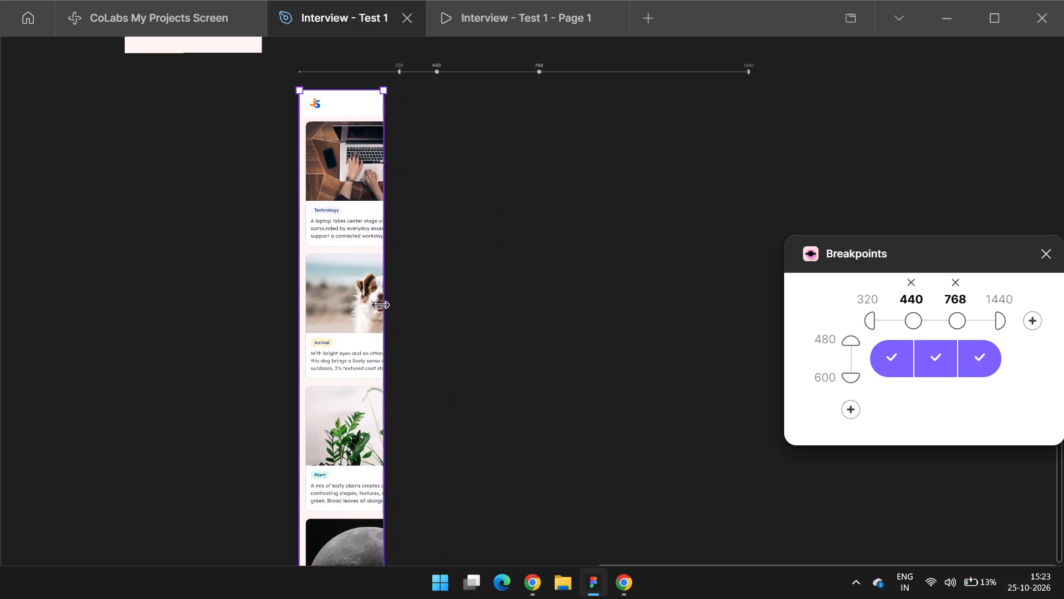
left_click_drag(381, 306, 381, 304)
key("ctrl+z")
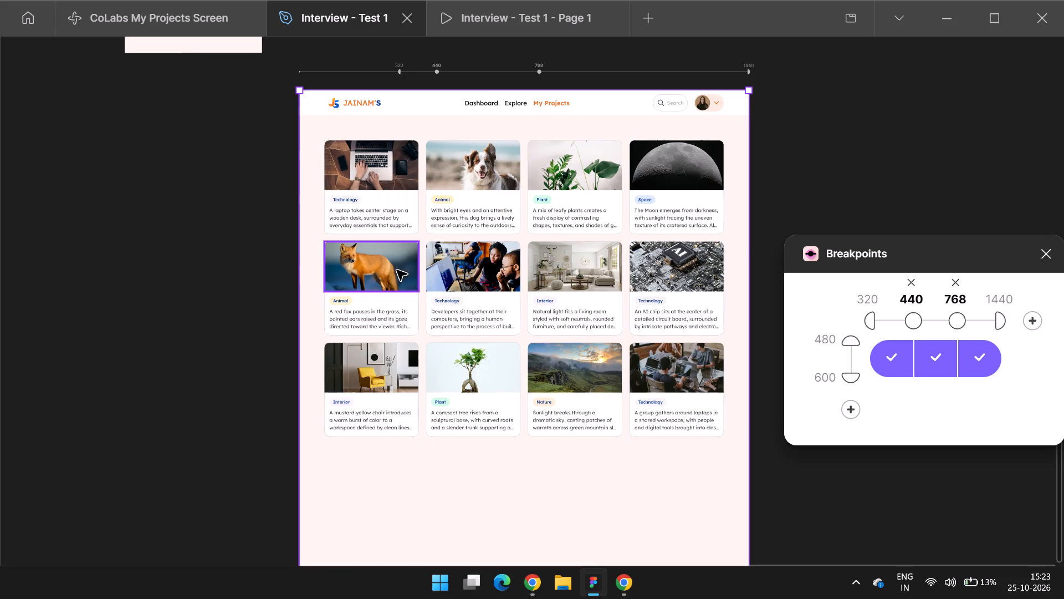
Deselect the responsive layout and close the Breakpoints plugin.
scroll(545, 237, "down", 7, "ctrl")
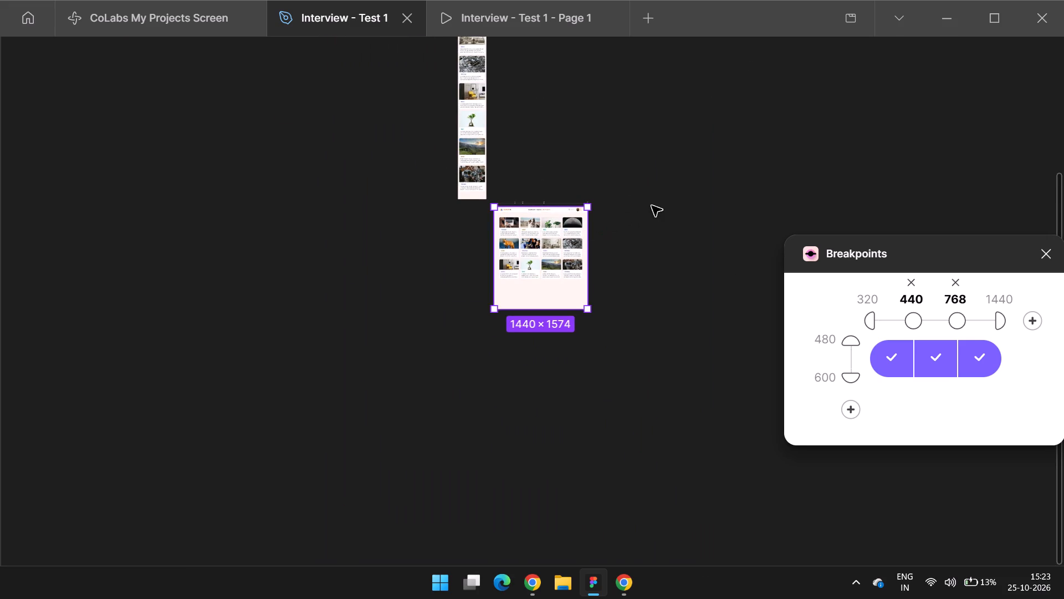
scroll(652, 206, "up", 1)
left_click(673, 198)
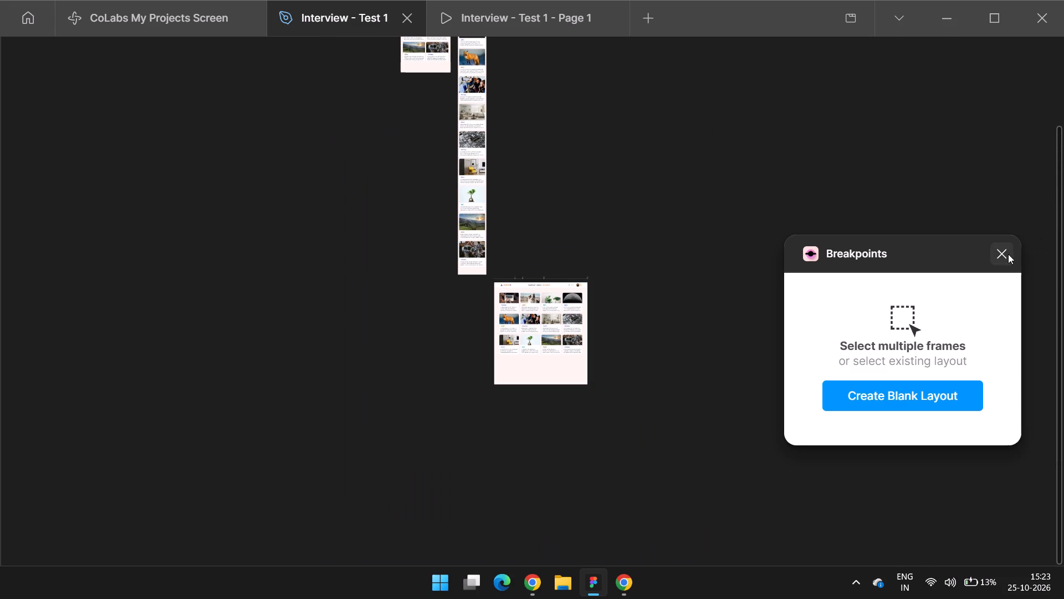
left_click(1003, 253)
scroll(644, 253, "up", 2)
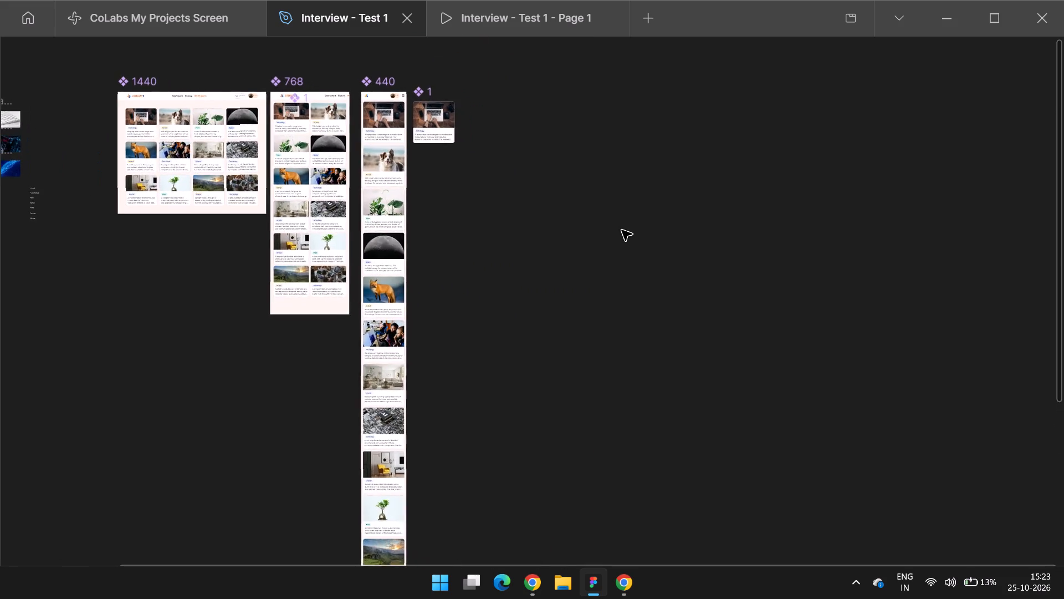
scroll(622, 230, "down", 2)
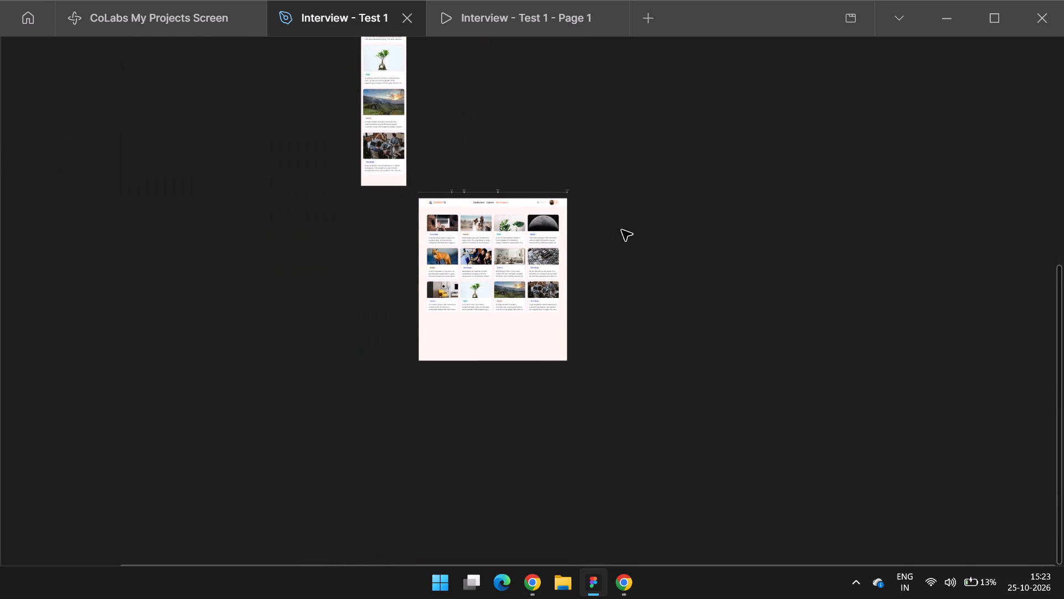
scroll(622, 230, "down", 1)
Bring up the overview of open windows and virtual desktops to leave the Figma file.
key("alt+Tab")
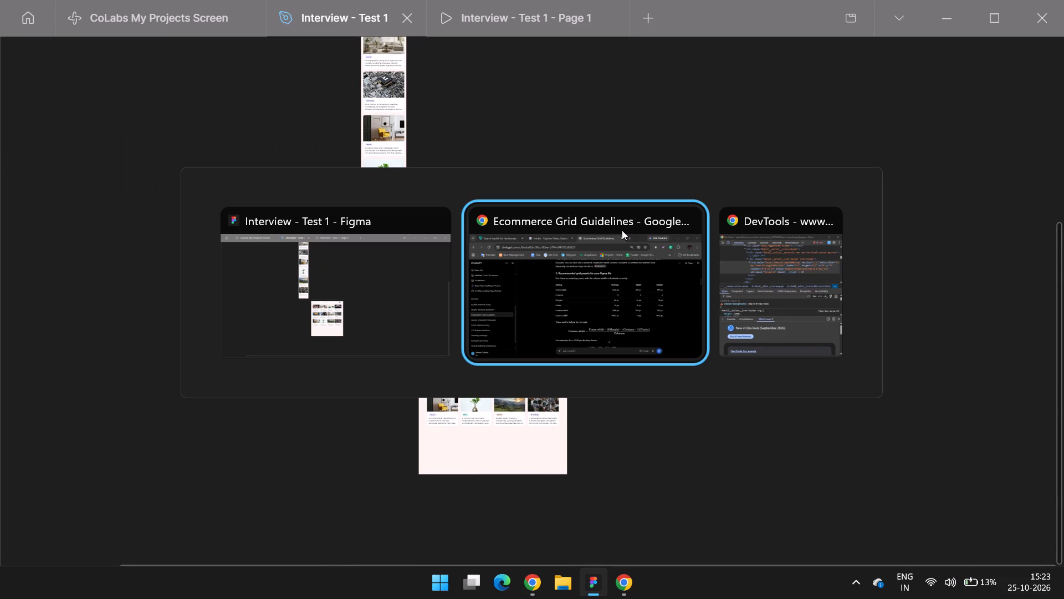
key("alt+Tab")
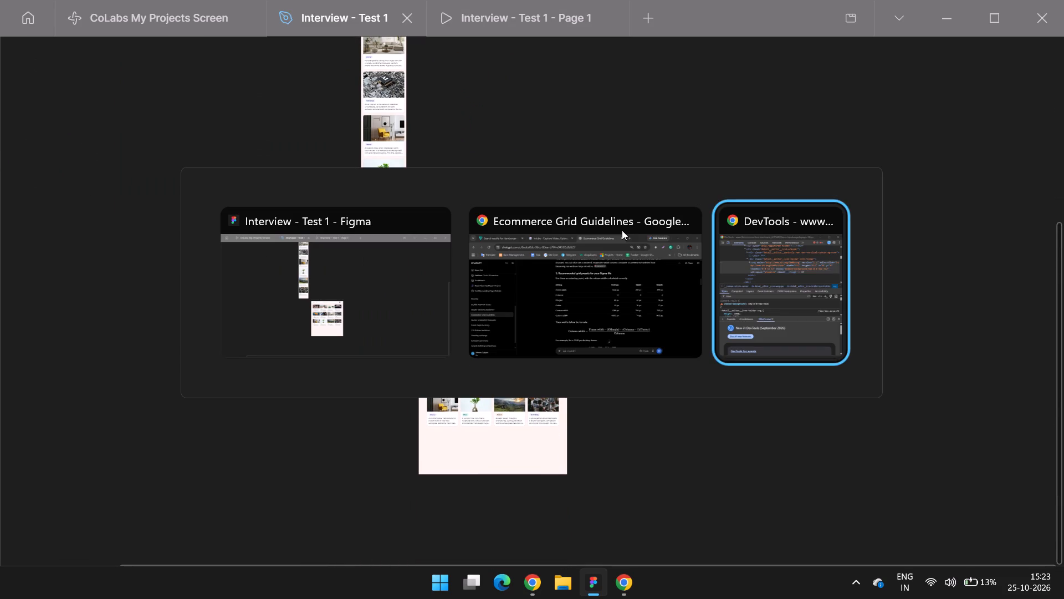
key("alt+Tab")
right_click(622, 230)
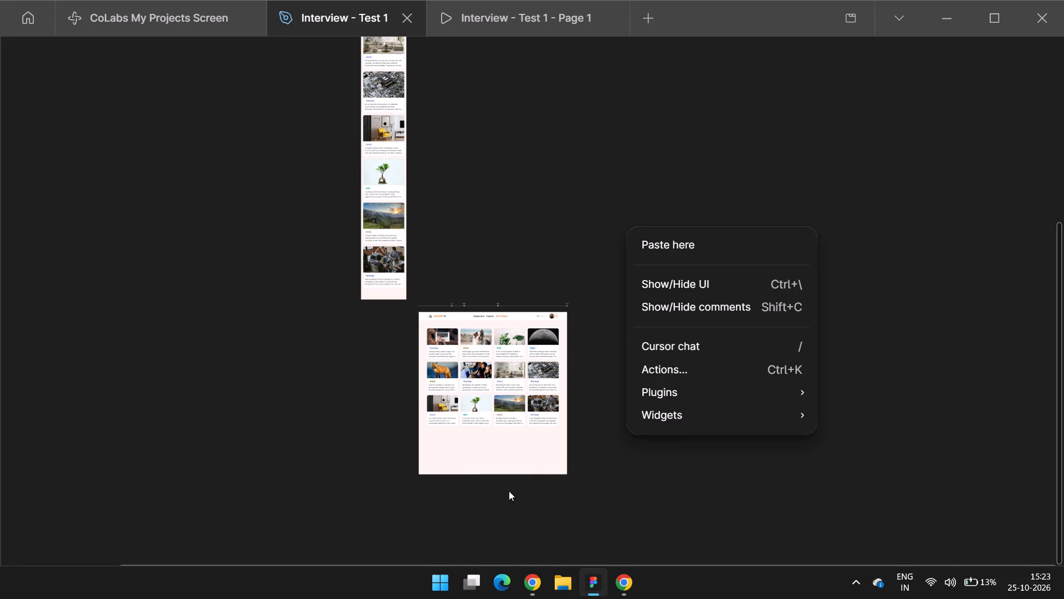
left_click(470, 591)
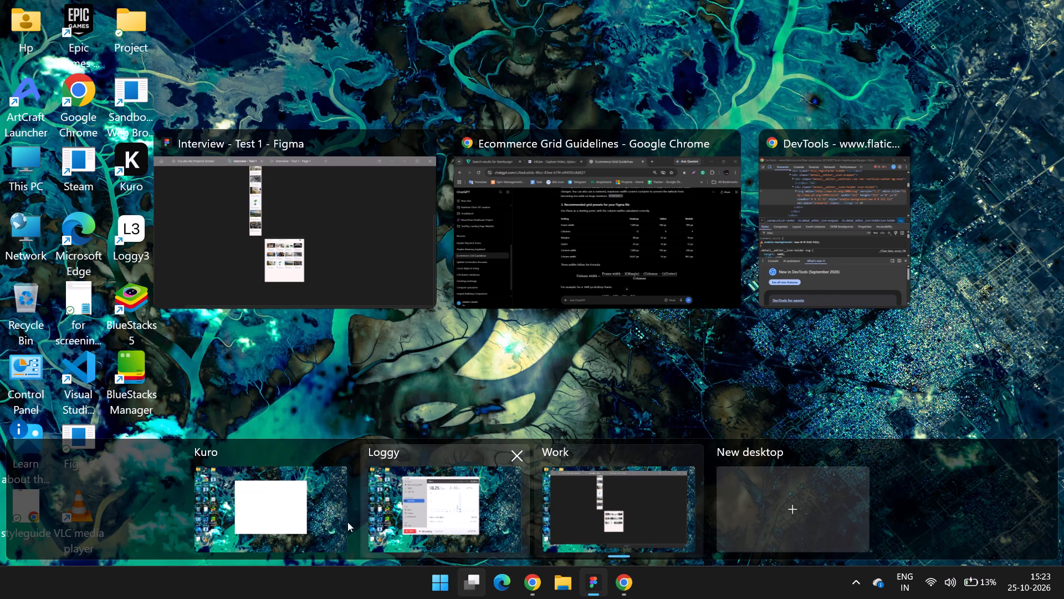